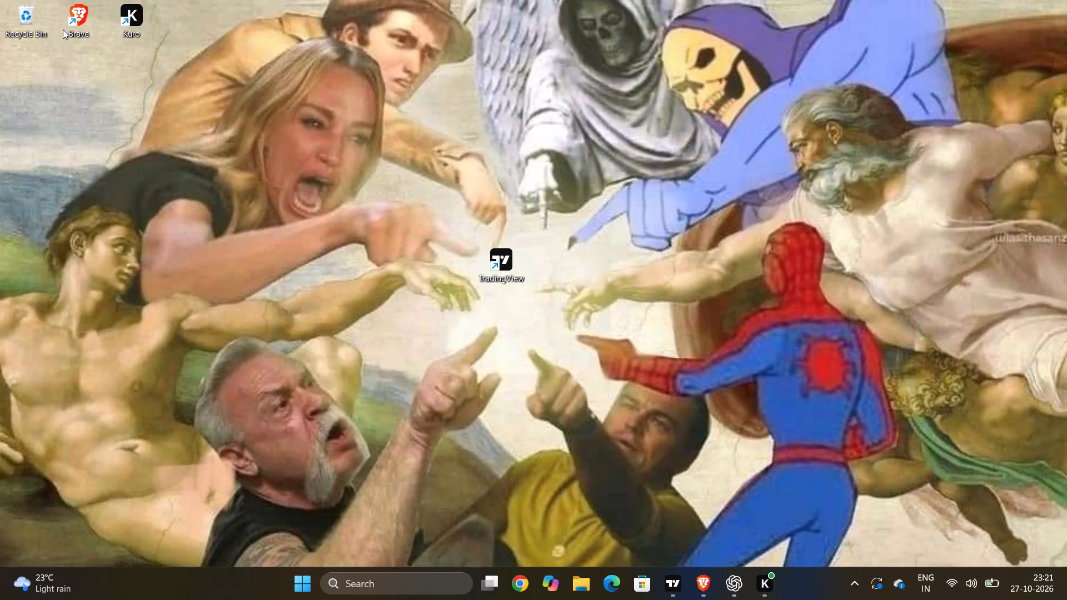
# Launch Brave in a maximized window and open the suggested Traders Casa backtest session page by searching for "traders".
pyautogui.doubleClick(79, 12)
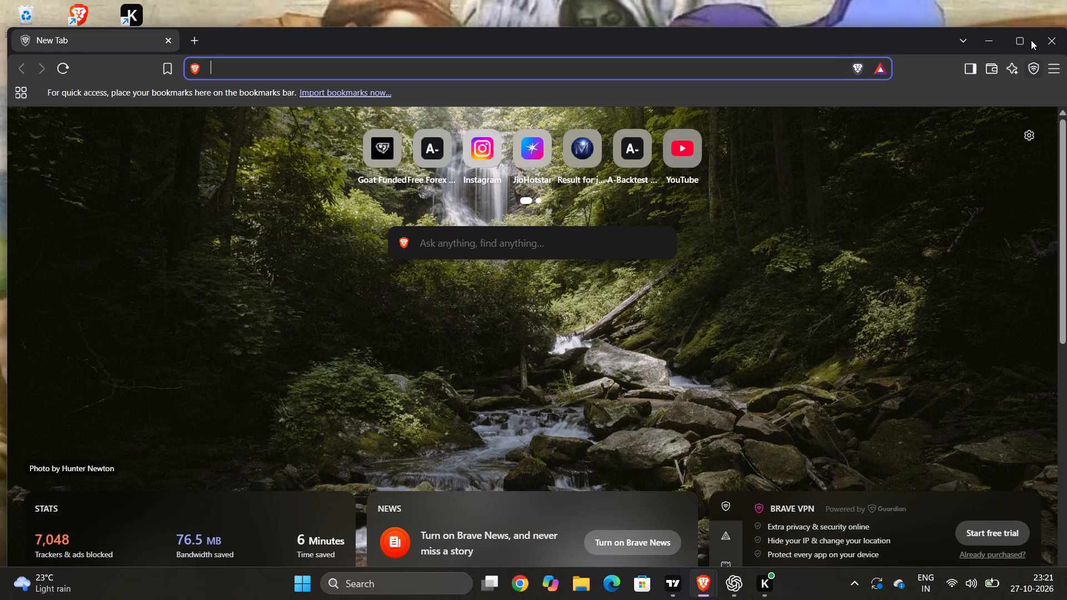
pyautogui.click(1025, 39)
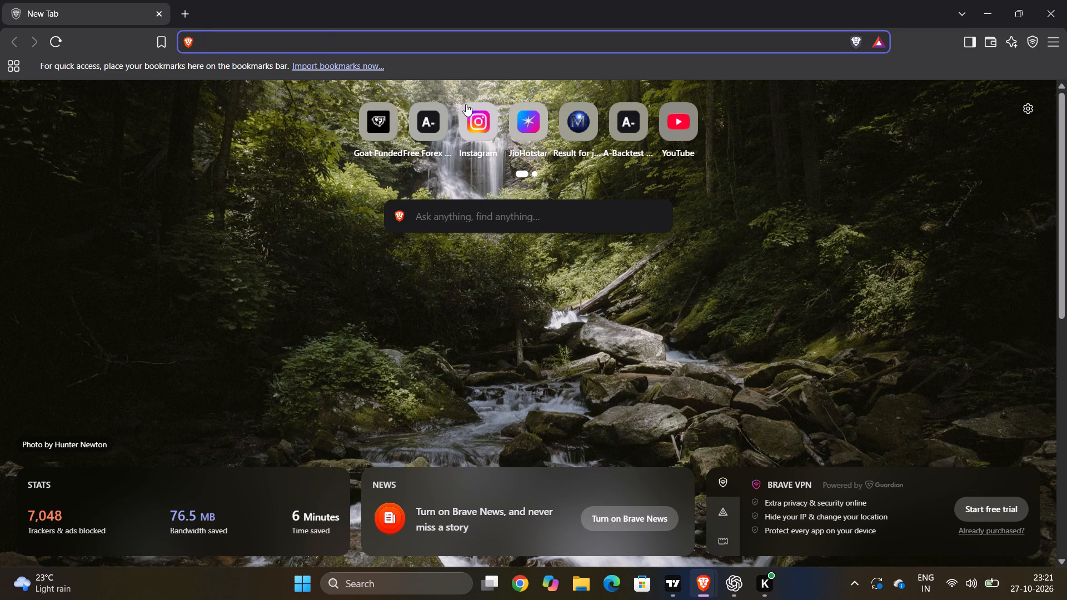
pyautogui.press('t')
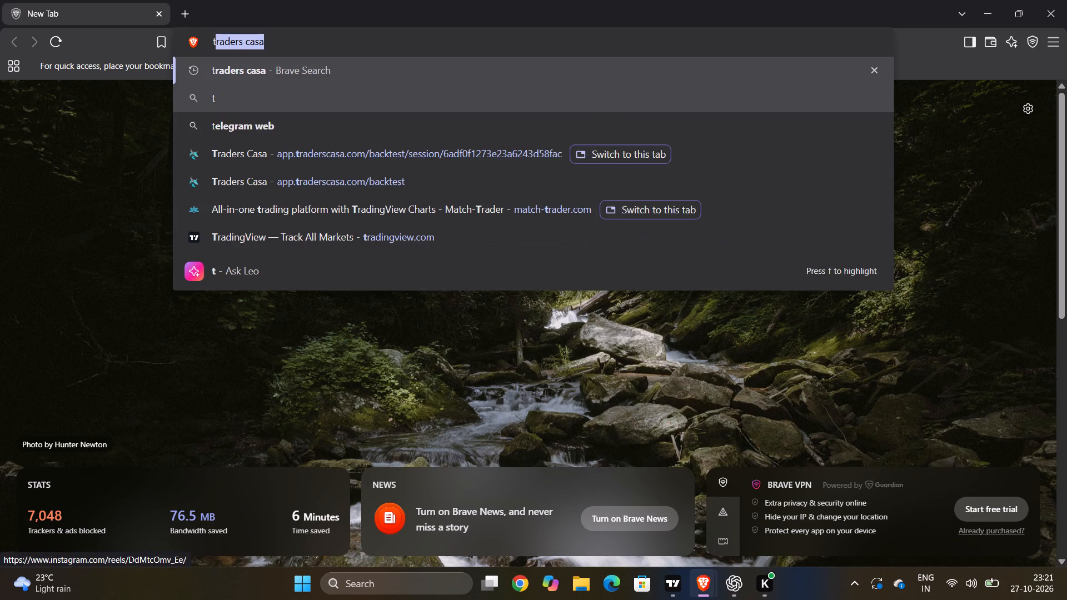
pyautogui.write('raders')
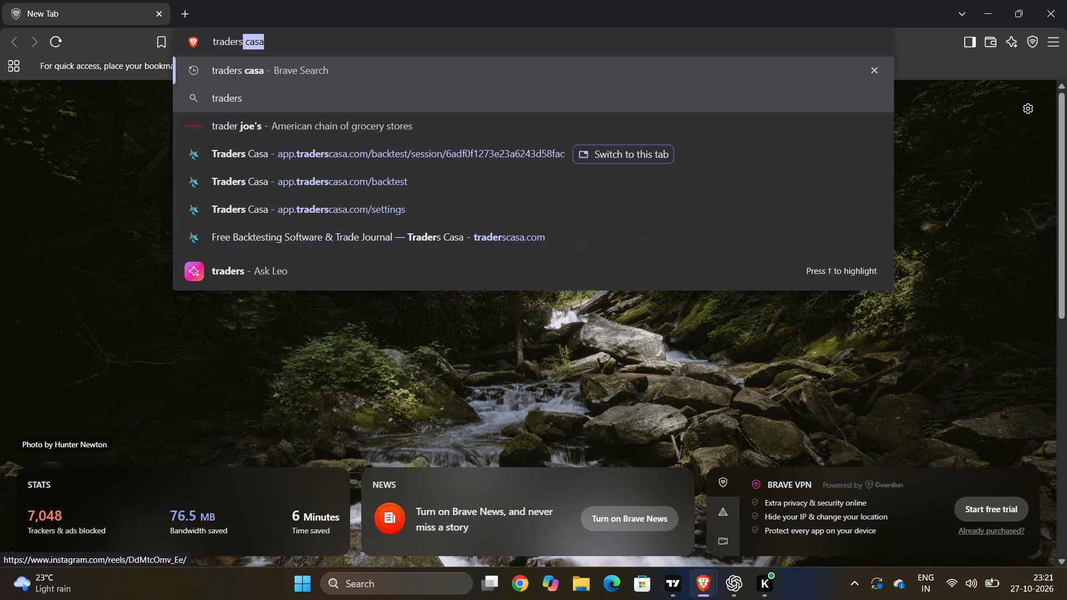
pyautogui.click(243, 147)
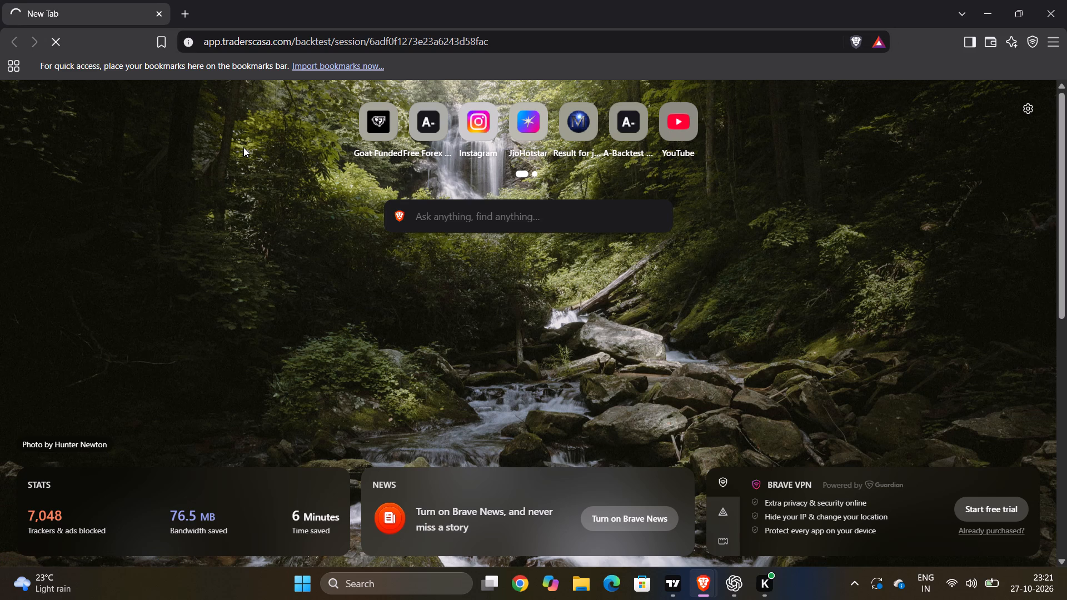
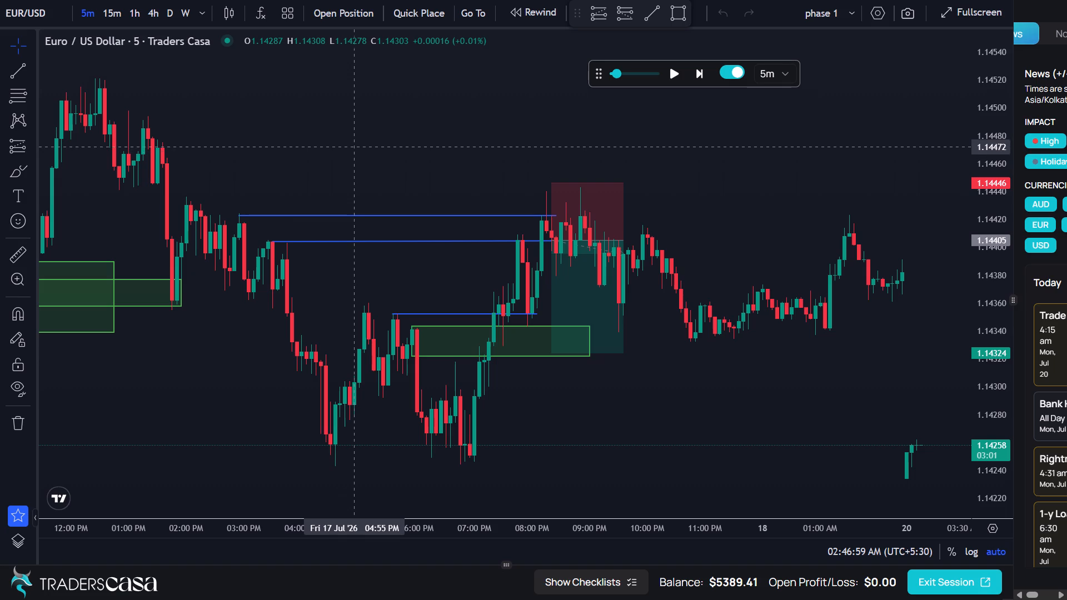
# Move the floating replay control bar off the candles to just below the chart's time axis.
pyautogui.moveTo(747, 186); pyautogui.dragTo(747, 186)
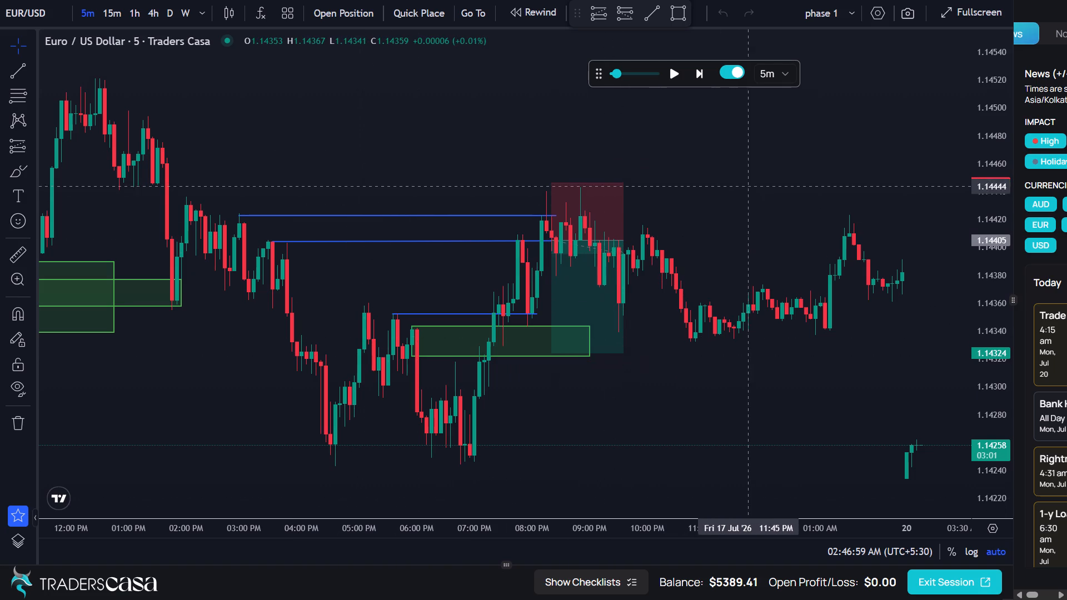
pyautogui.moveTo(747, 186); pyautogui.dragTo(444, 256)
pyautogui.moveTo(599, 79); pyautogui.dragTo(579, 197)
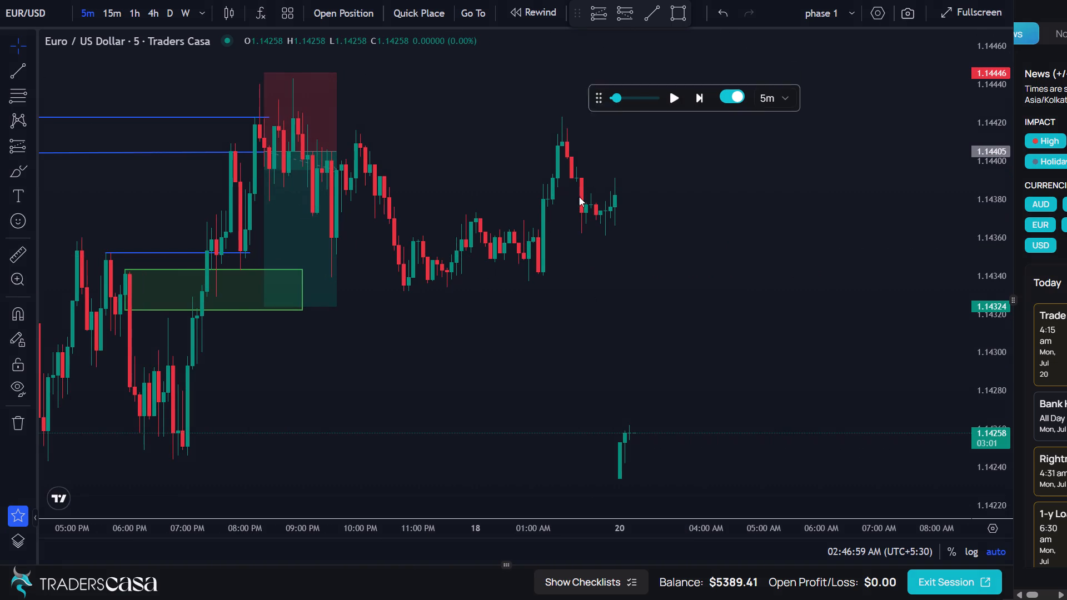
pyautogui.moveTo(579, 197); pyautogui.dragTo(291, 556)
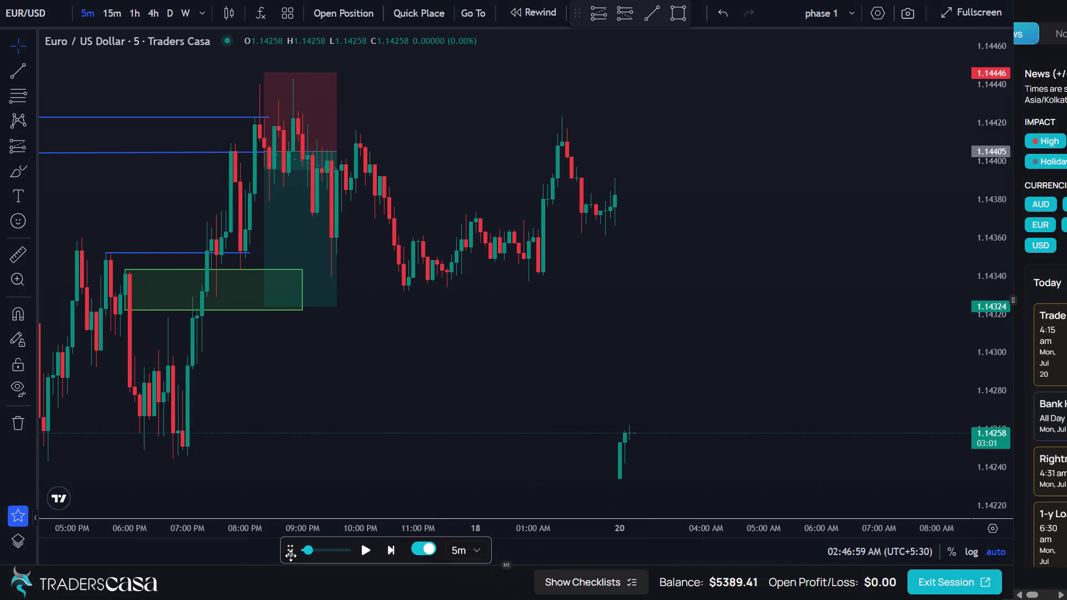
pyautogui.moveTo(291, 556); pyautogui.dragTo(310, 557)
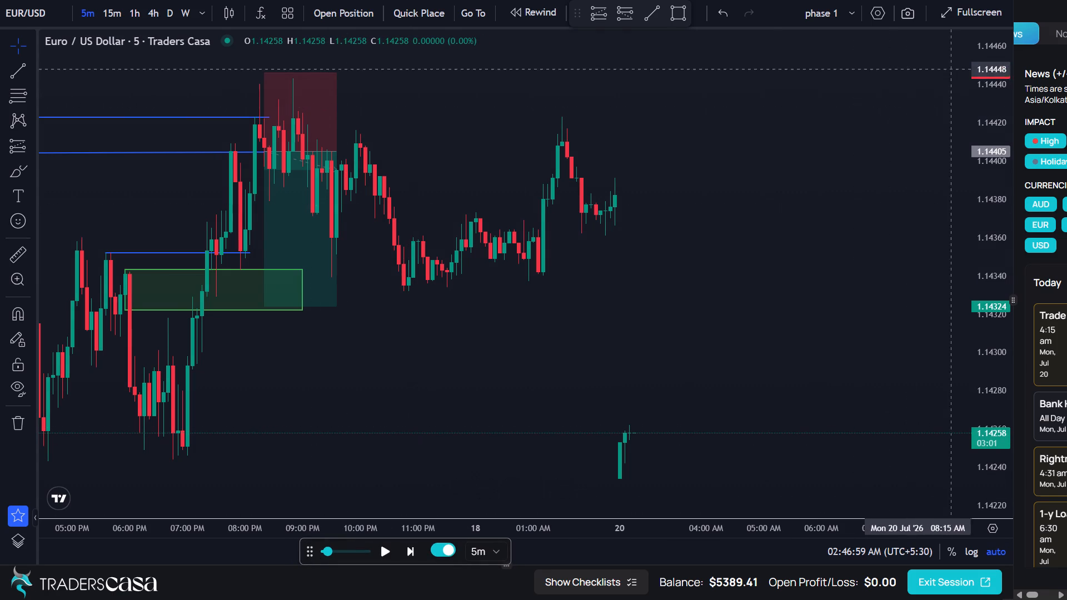
# Collapse the news side panel so the EUR/USD chart fills the full width.
pyautogui.moveTo(1015, 89); pyautogui.dragTo(1066, 81)
# Delete the old short position drawing around 09:00 PM on 17 July from the 5-minute EUR/USD chart.
pyautogui.moveTo(916, 168); pyautogui.dragTo(794, 180)
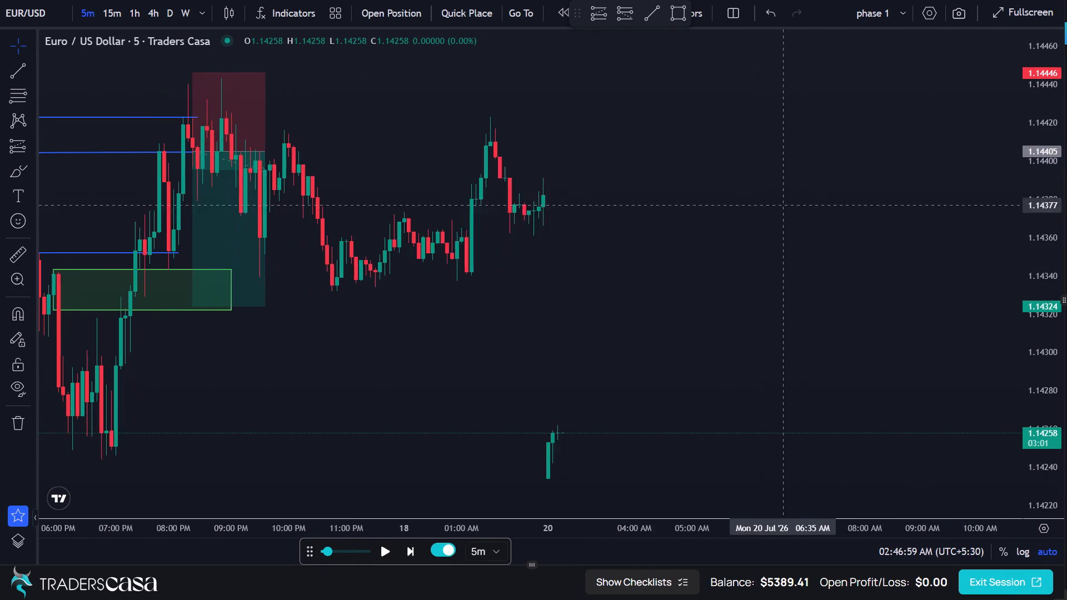
pyautogui.moveTo(794, 180); pyautogui.dragTo(788, 313)
pyautogui.scroll(2, 634, 315)
pyautogui.moveTo(634, 315); pyautogui.dragTo(851, 303)
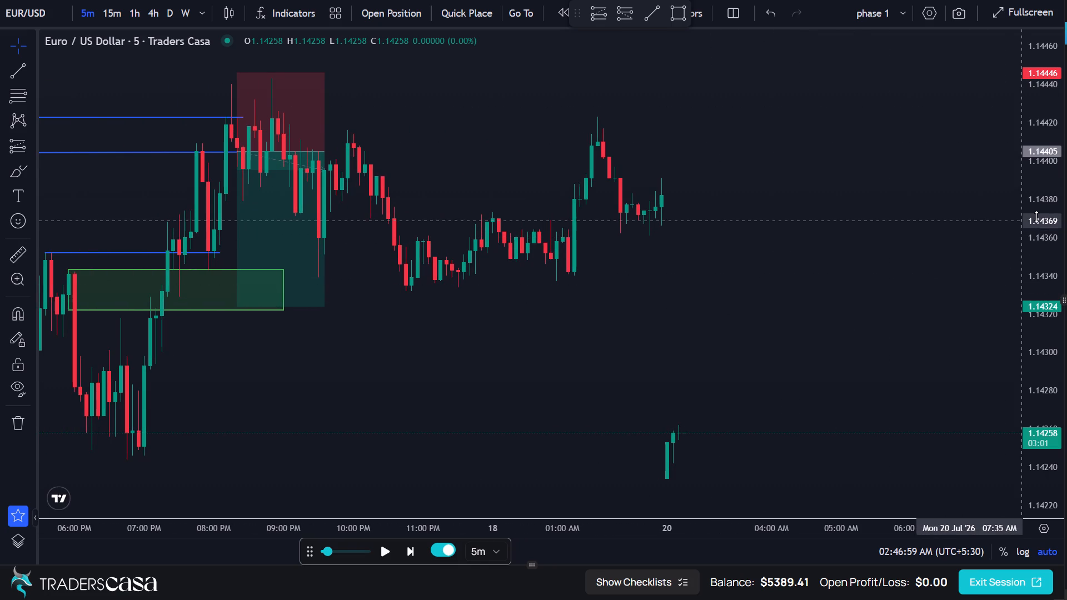
pyautogui.click(1036, 217)
pyautogui.moveTo(838, 318); pyautogui.dragTo(831, 431)
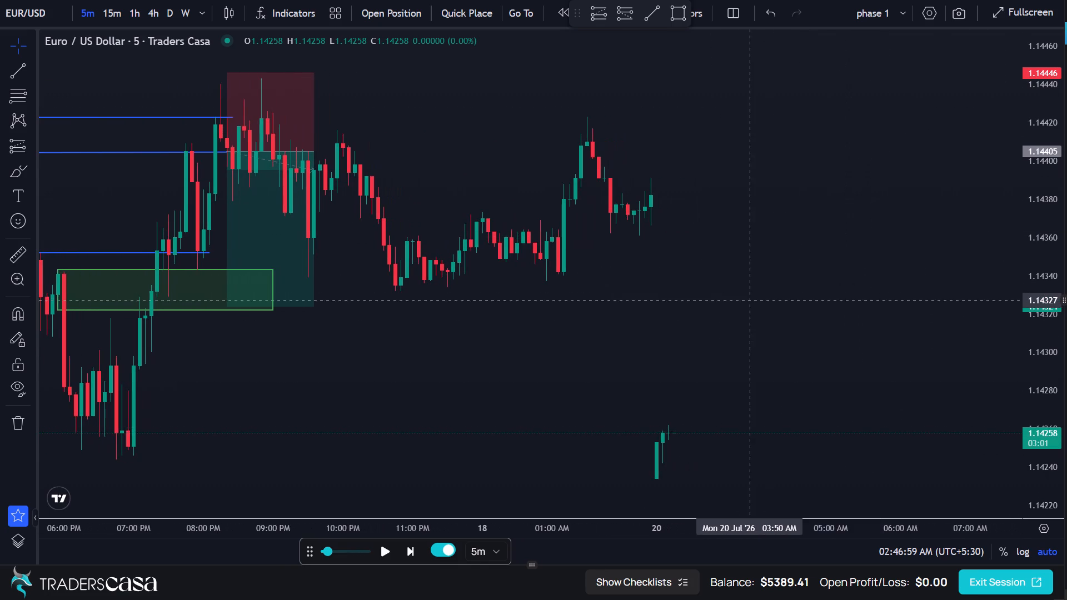
pyautogui.scroll(-9, 747, 301)
pyautogui.moveTo(749, 297); pyautogui.dragTo(831, 151)
pyautogui.click(672, 58)
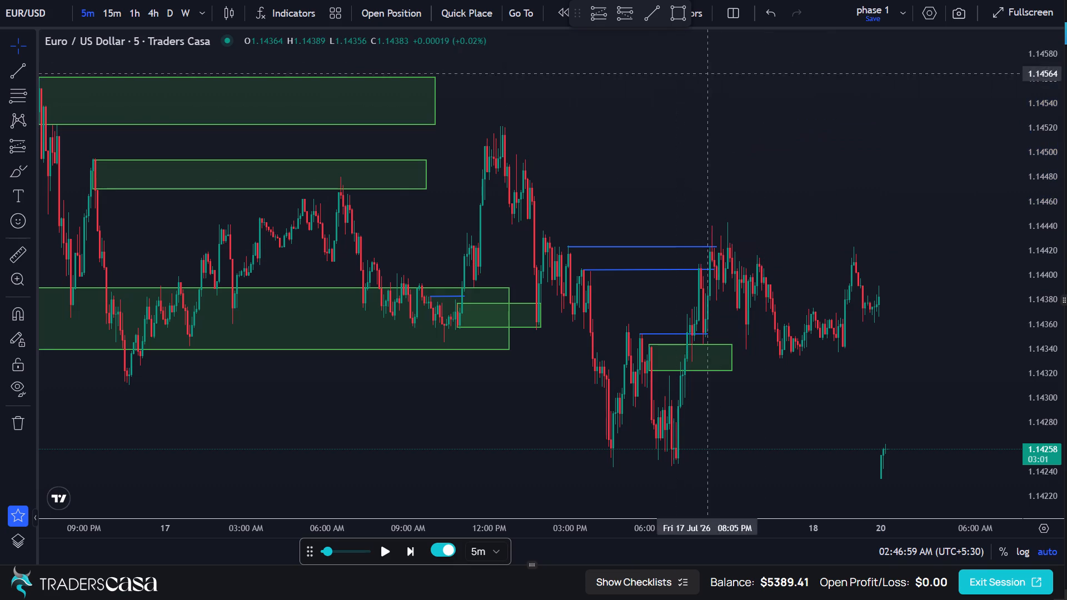
# Start a trend line at about 1.14414 on the 09:55 PM swing high of Friday 17 July.
pyautogui.click(1036, 161)
pyautogui.moveTo(904, 259); pyautogui.dragTo(844, 234)
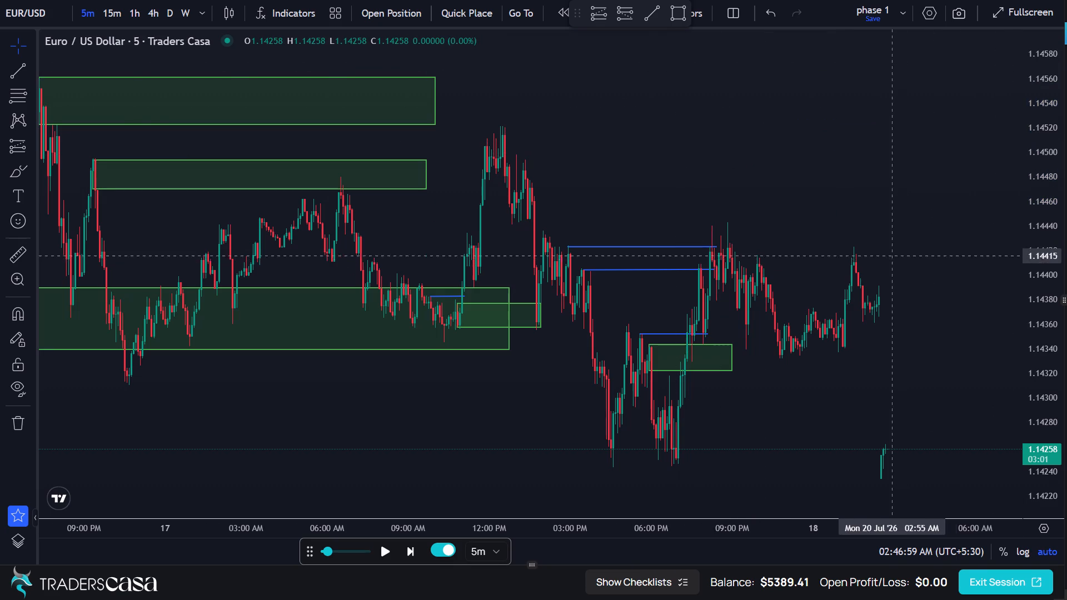
pyautogui.moveTo(844, 234); pyautogui.dragTo(741, 196)
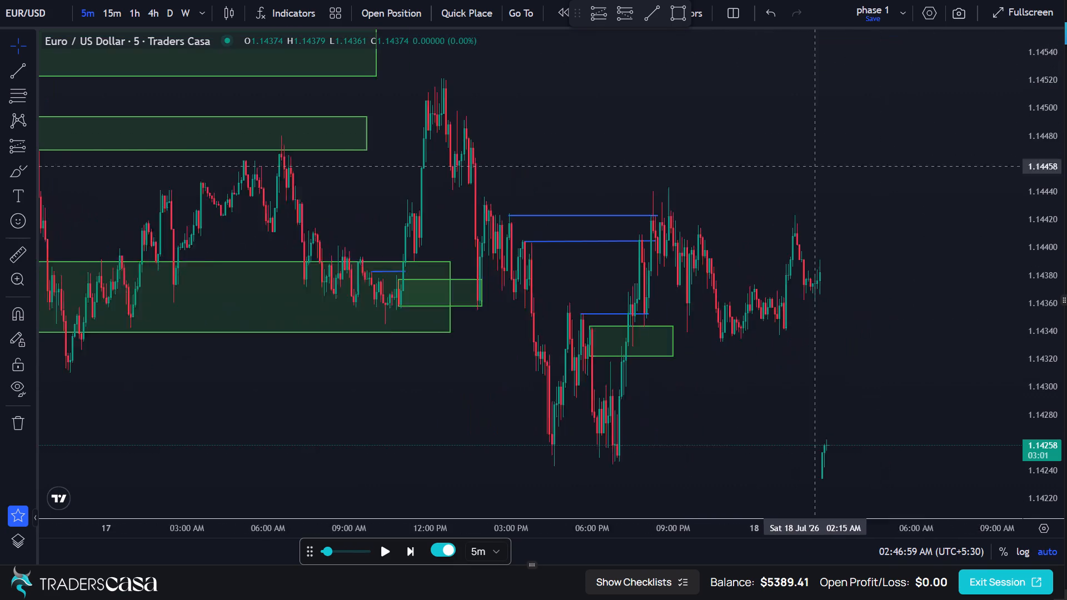
pyautogui.moveTo(741, 196); pyautogui.dragTo(622, 261)
pyautogui.scroll(6, 575, 352)
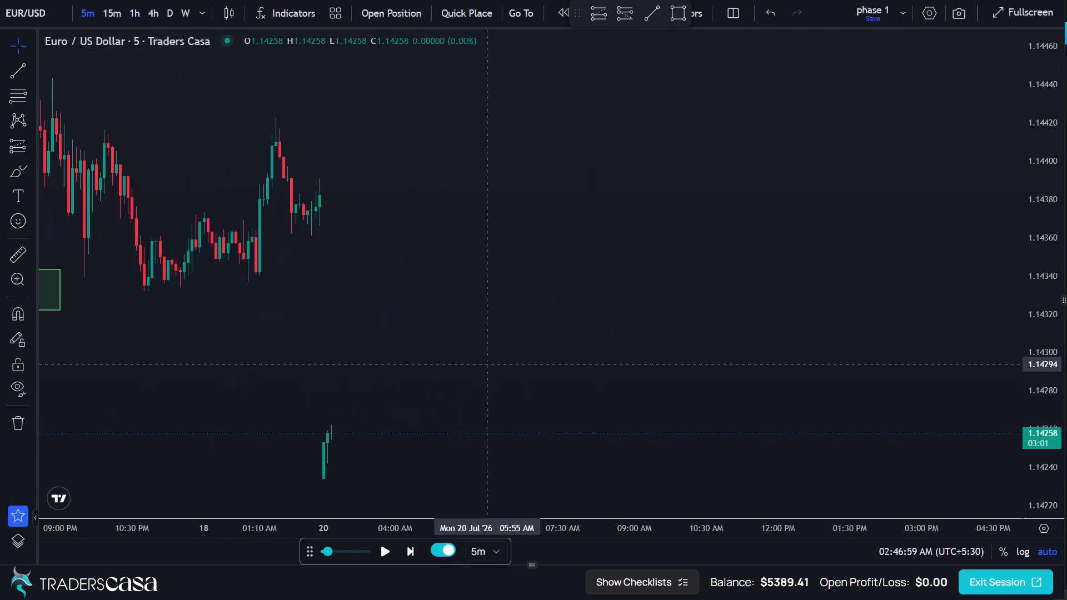
pyautogui.moveTo(233, 321); pyautogui.dragTo(625, 299)
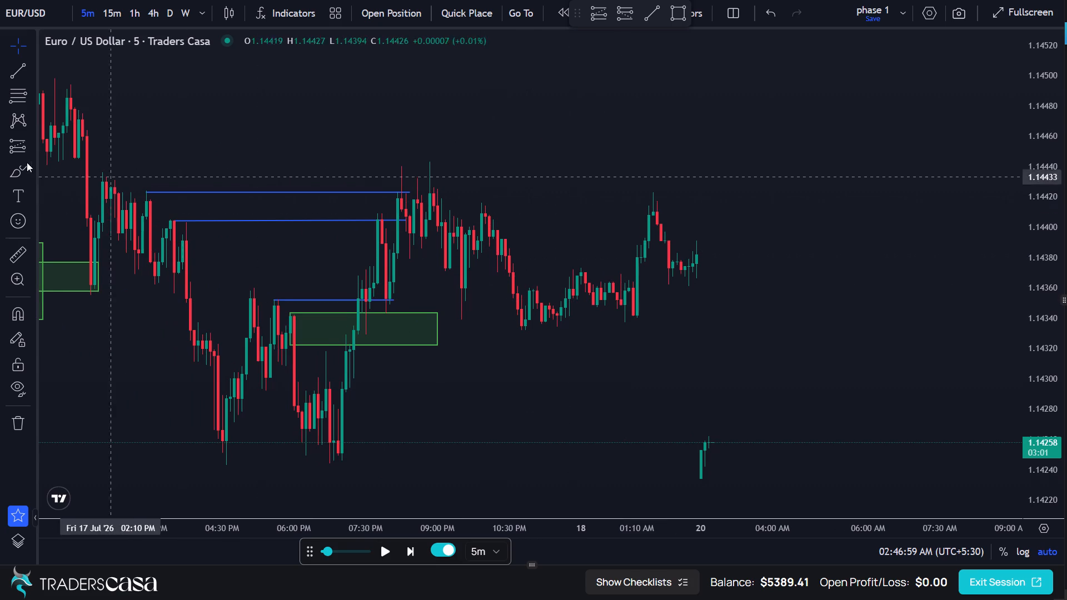
pyautogui.click(11, 78)
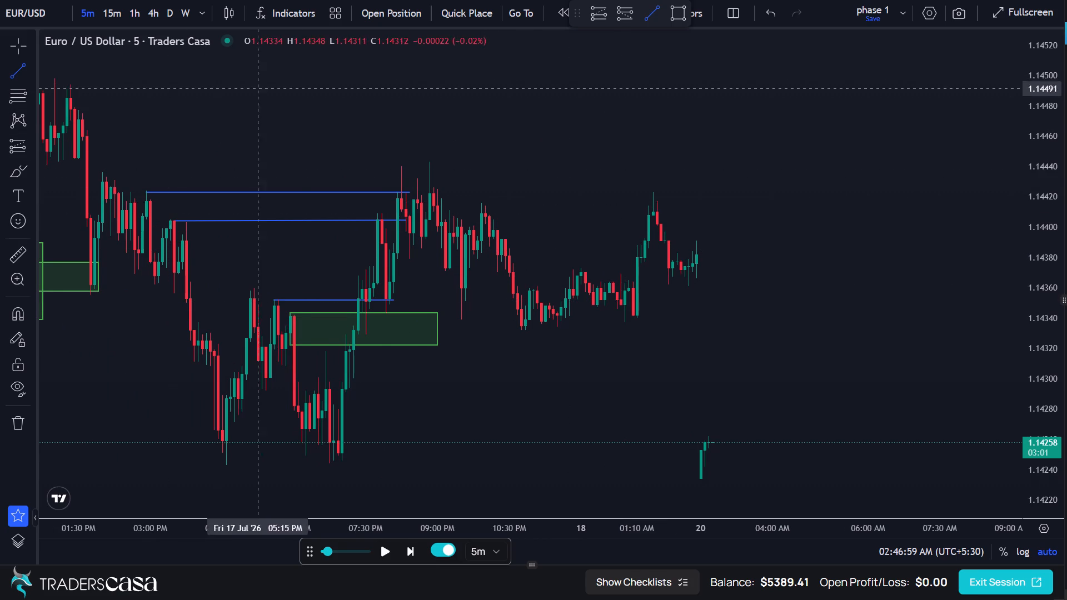
pyautogui.click(480, 205)
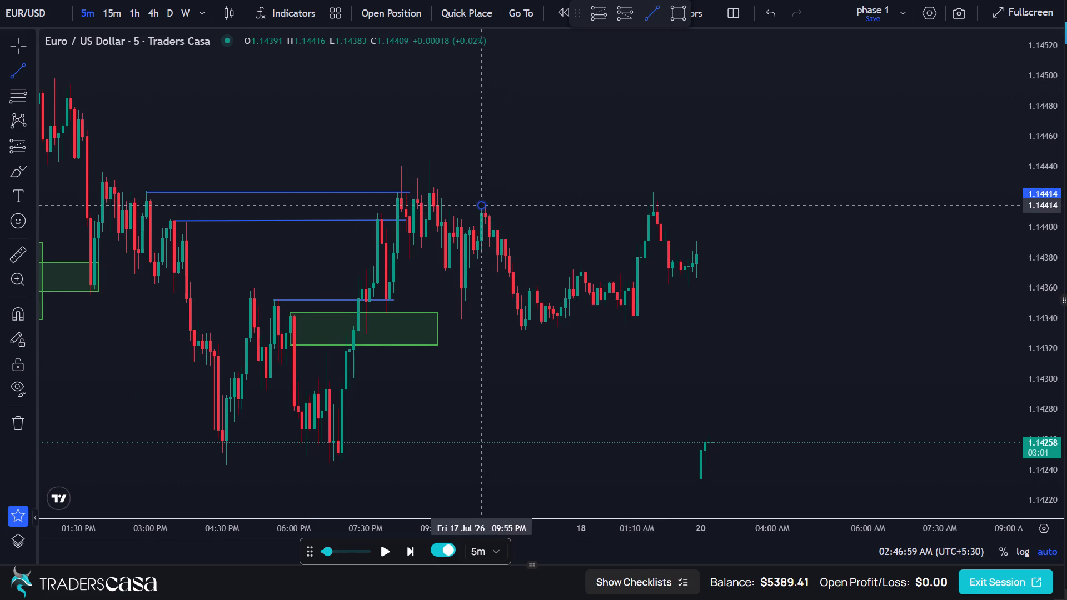
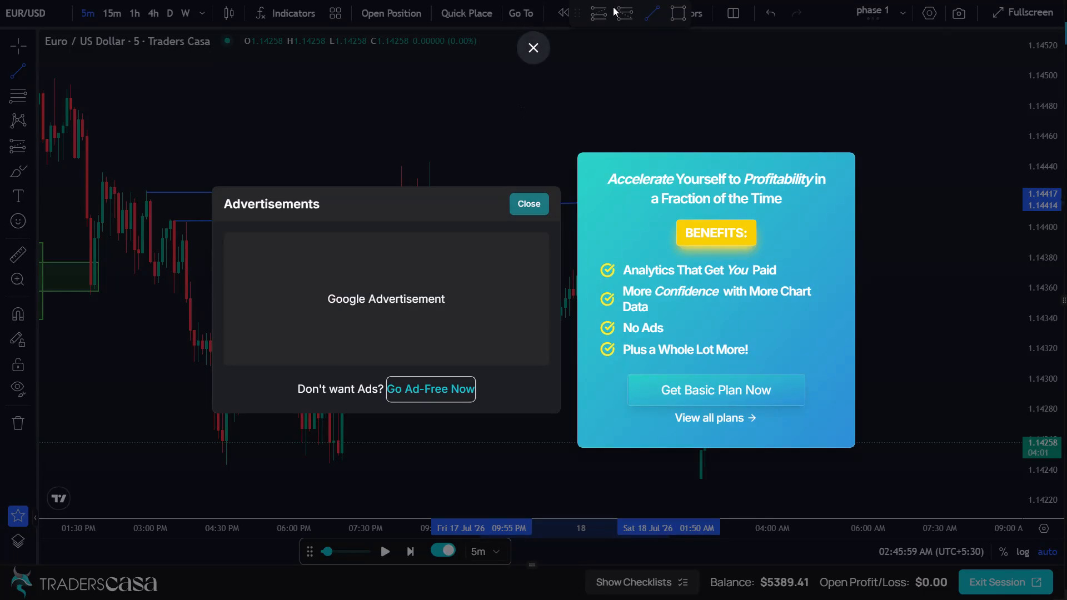
# Dismiss the advertisement and end the trend line at about 1.14415 at 02:05 AM on Saturday 18 July.
pyautogui.click(535, 200)
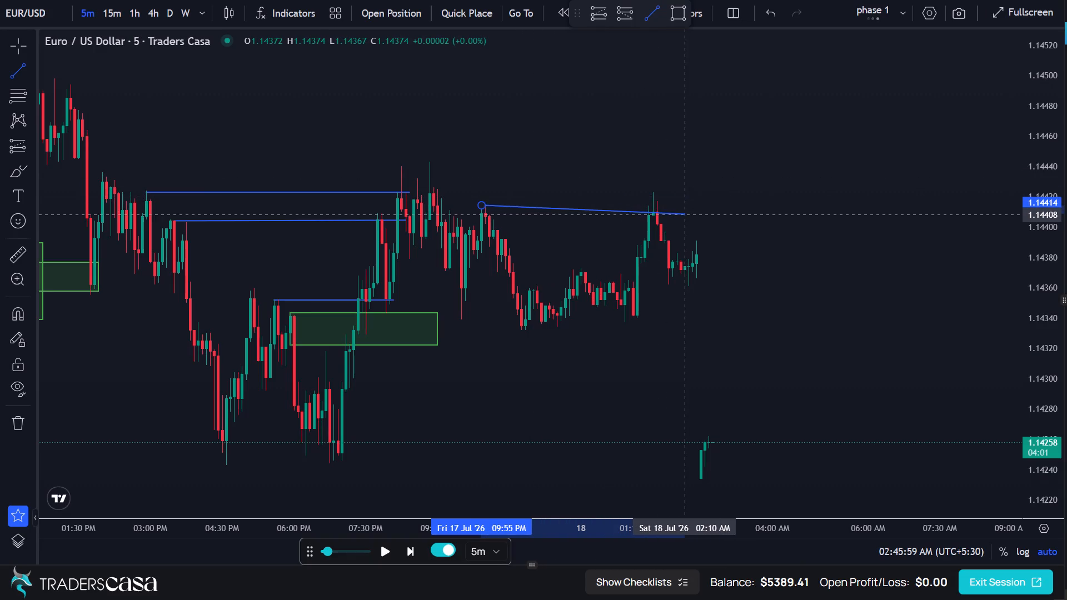
pyautogui.click(681, 204)
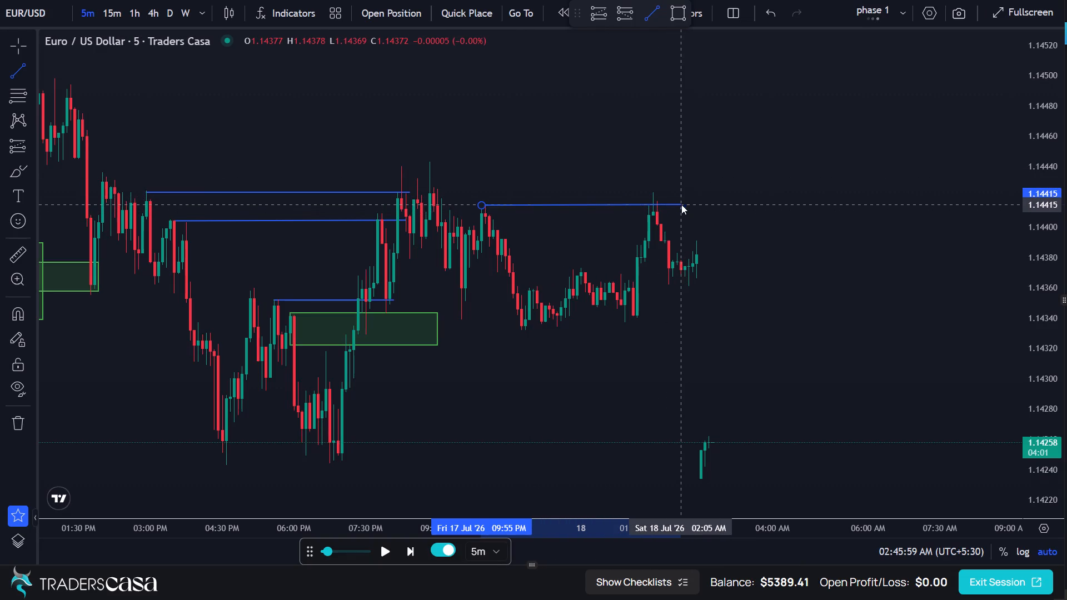
pyautogui.click(676, 177)
# Examine the 5-minute EUR/USD price action around the new trend line and the gap into Monday 20 July.
pyautogui.moveTo(685, 171); pyautogui.dragTo(593, 181)
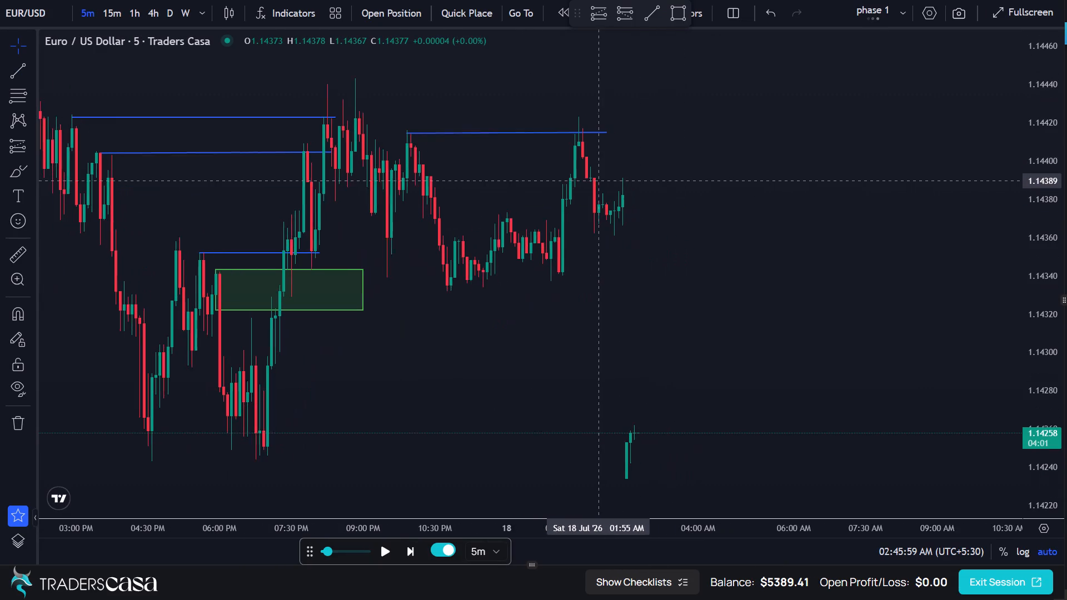
pyautogui.moveTo(593, 181); pyautogui.dragTo(587, 181)
pyautogui.scroll(3, 590, 176)
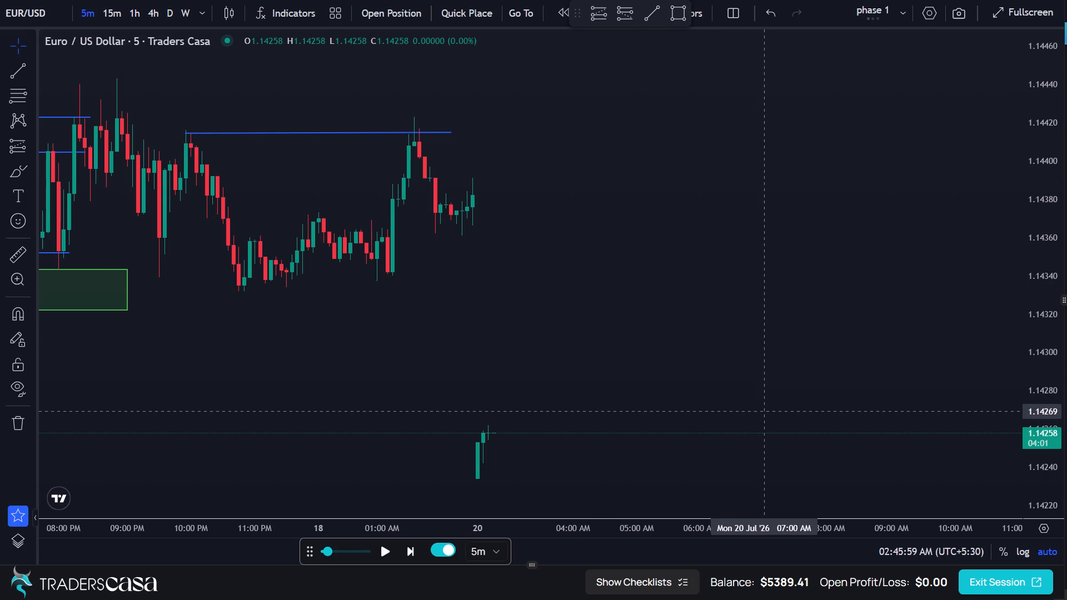
pyautogui.moveTo(603, 339); pyautogui.dragTo(601, 339)
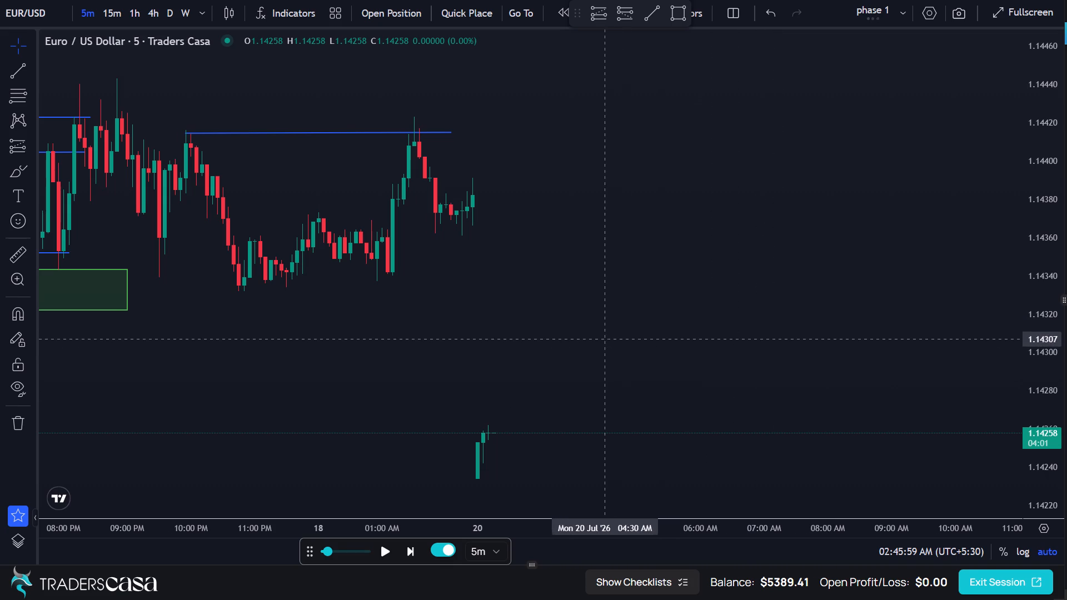
pyautogui.moveTo(601, 339); pyautogui.dragTo(412, 356)
pyautogui.moveTo(402, 359); pyautogui.dragTo(682, 351)
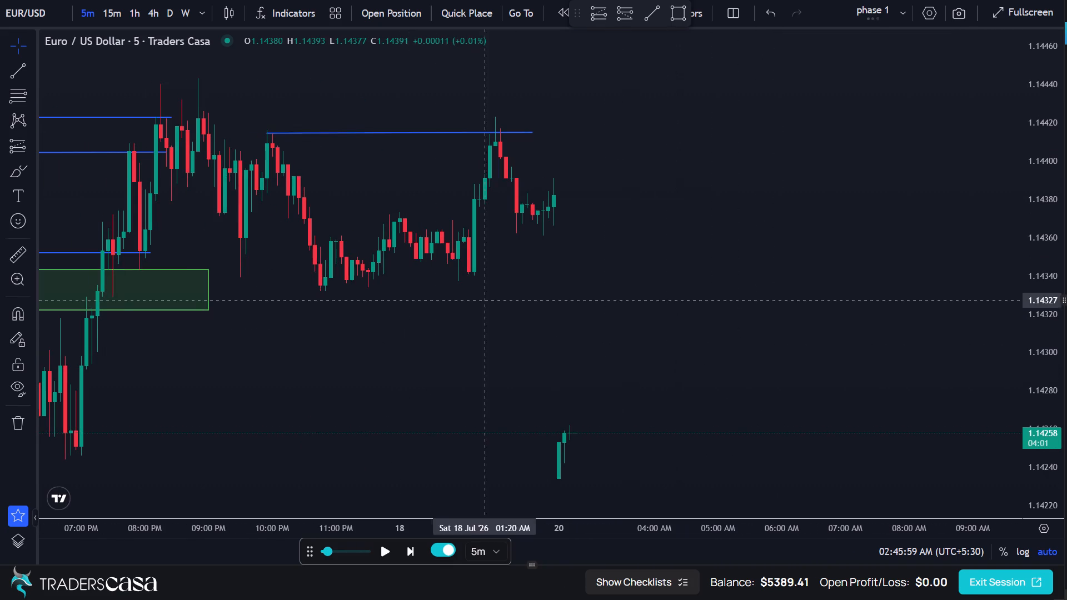
# Switch the EUR/USD chart to the 15-minute timeframe.
pyautogui.click(102, 14)
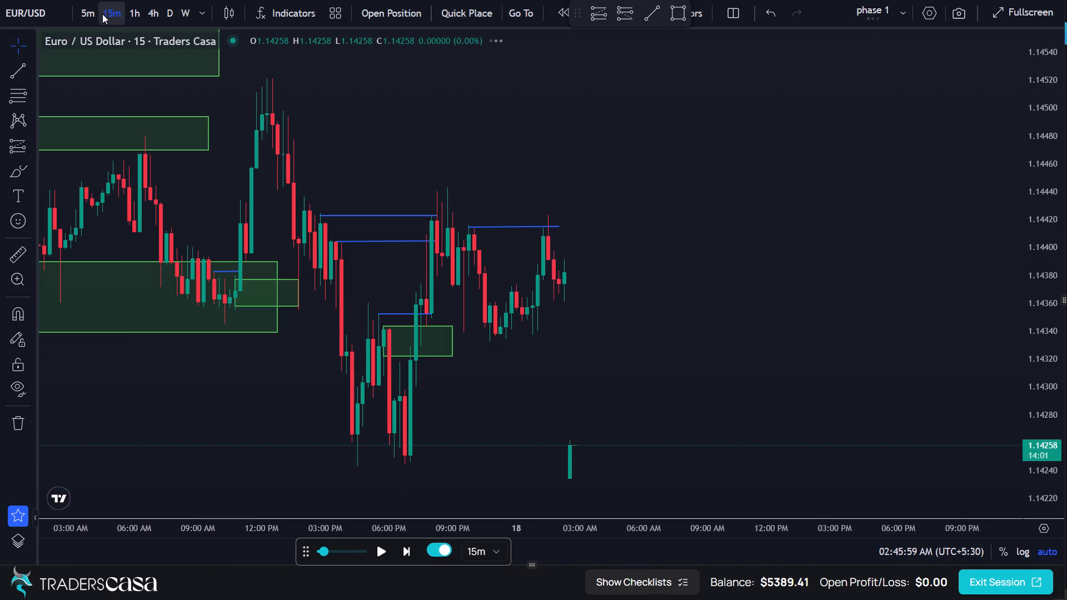
# Examine the 15-minute price structure from mid-June to 20 July against the marked levels and green zones.
pyautogui.scroll(1, 506, 229)
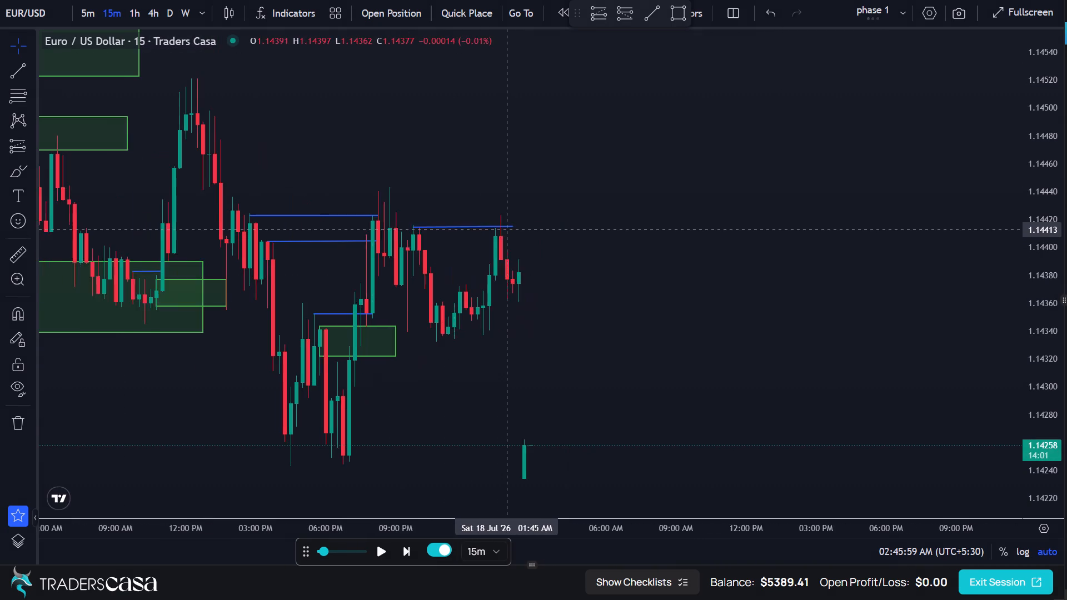
pyautogui.scroll(1, 506, 229)
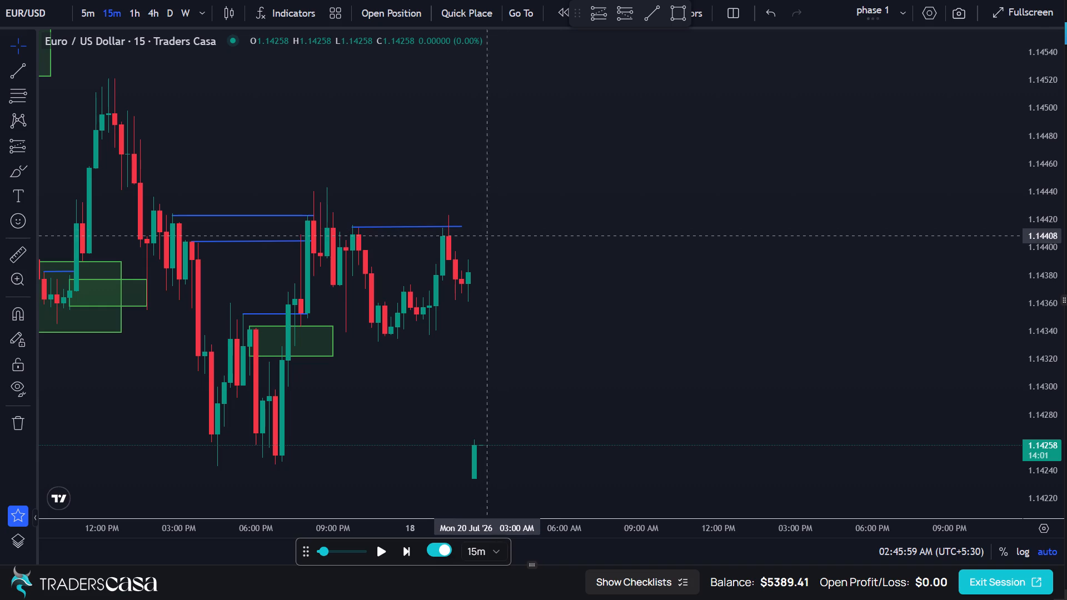
pyautogui.scroll(-16, 577, 259)
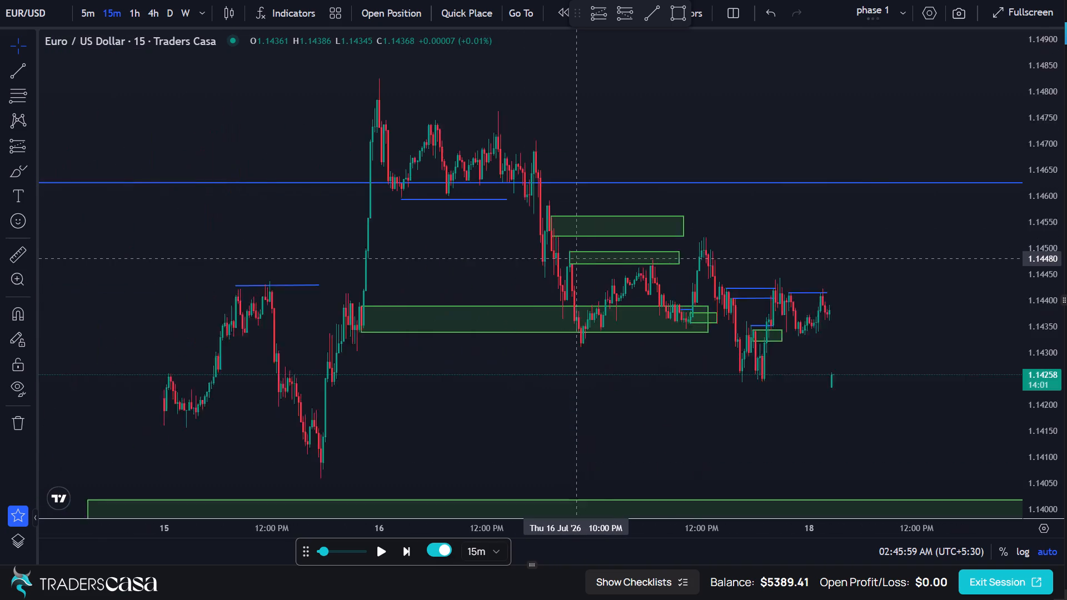
pyautogui.scroll(2, 577, 259)
pyautogui.scroll(-16, 577, 259)
pyautogui.scroll(-5, 577, 259)
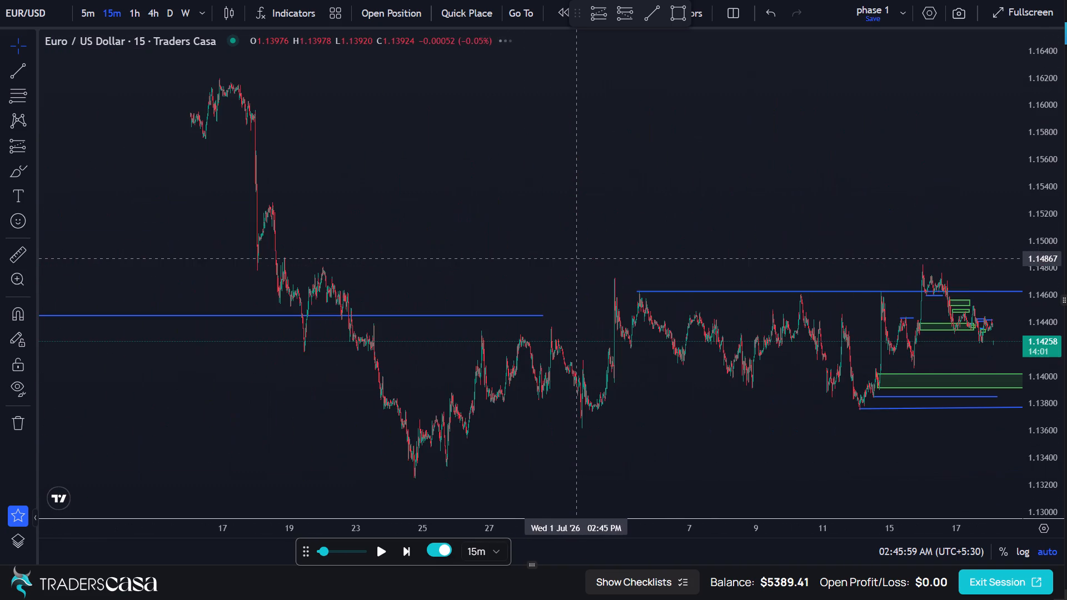
pyautogui.scroll(-2, 577, 259)
pyautogui.moveTo(599, 232); pyautogui.dragTo(317, 152)
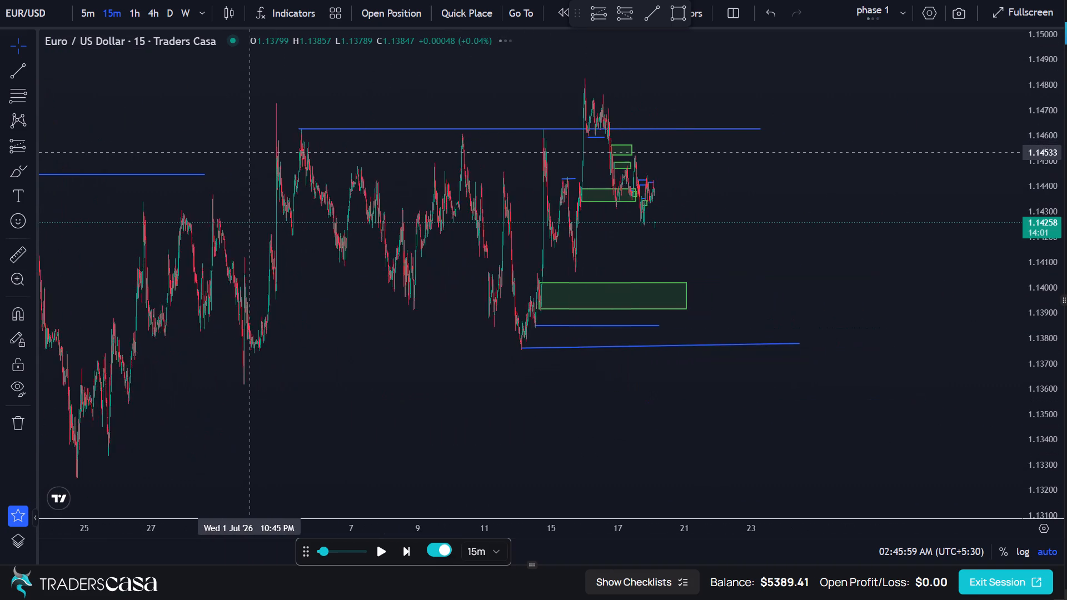
pyautogui.moveTo(317, 152); pyautogui.dragTo(413, 152)
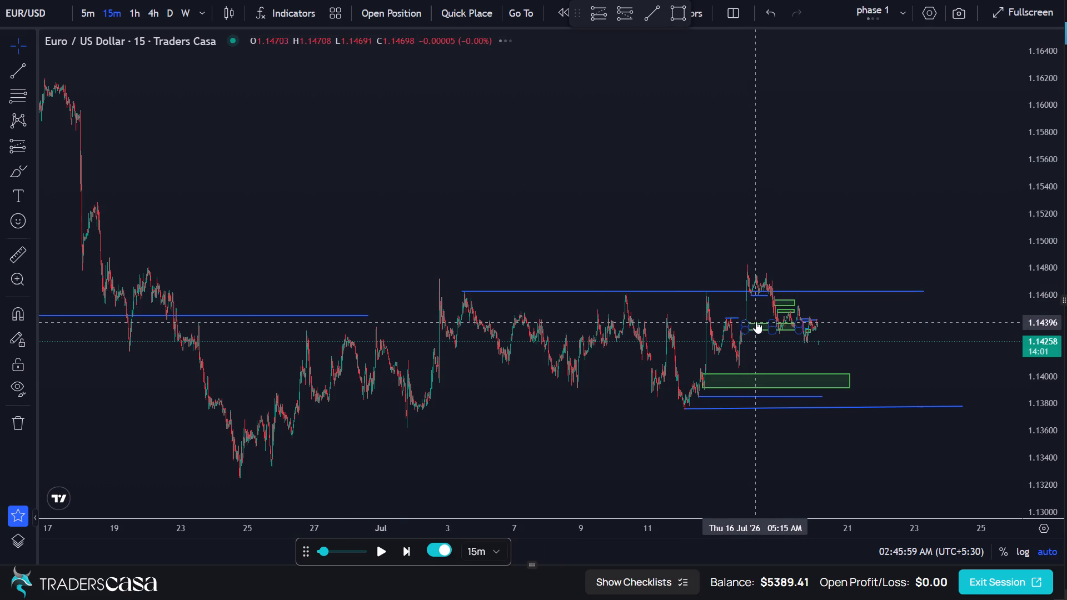
pyautogui.moveTo(752, 229); pyautogui.dragTo(566, 229)
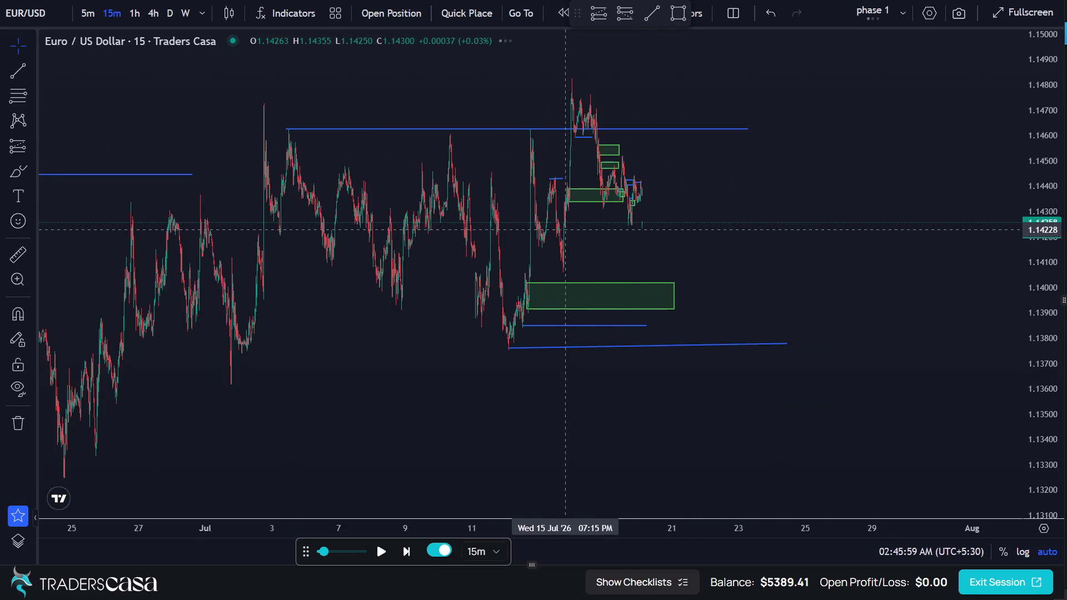
# Examine the recent 15-minute swings of 16 to 20 July around the short blue levels and small green zones.
pyautogui.scroll(1, 566, 229)
pyautogui.scroll(-1, 566, 229)
pyautogui.scroll(12, 566, 229)
pyautogui.moveTo(269, 254); pyautogui.dragTo(924, 350)
pyautogui.scroll(3, 679, 309)
pyautogui.scroll(-5, 679, 309)
pyautogui.scroll(3, 679, 309)
pyautogui.moveTo(591, 315); pyautogui.dragTo(746, 316)
pyautogui.scroll(8, 722, 318)
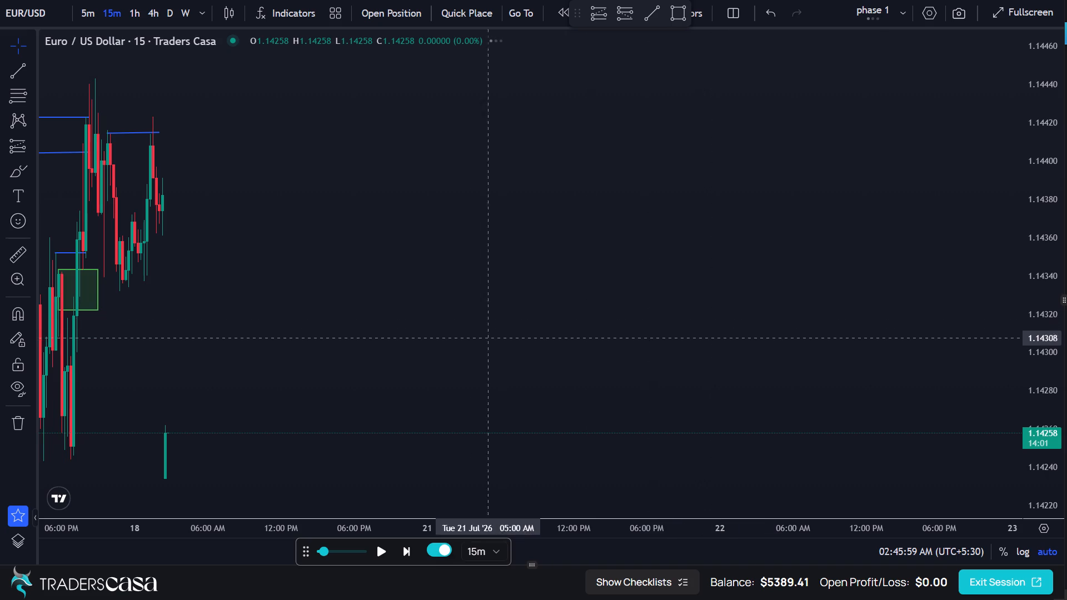
pyautogui.moveTo(462, 328); pyautogui.dragTo(832, 311)
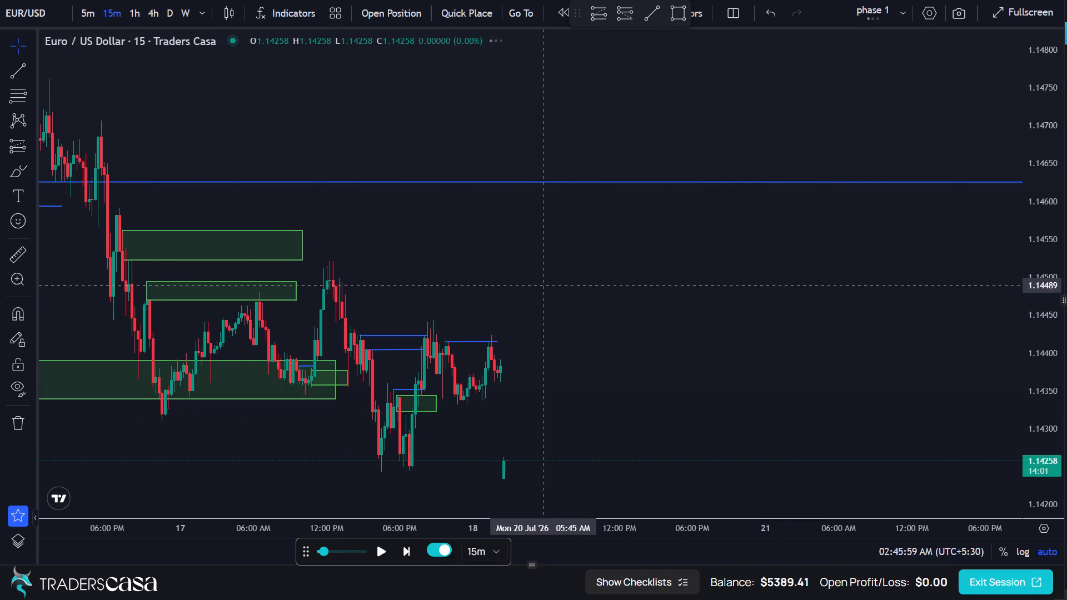
pyautogui.scroll(4, 544, 285)
pyautogui.scroll(-2, 458, 289)
pyautogui.scroll(1, 458, 289)
pyautogui.scroll(-1, 458, 289)
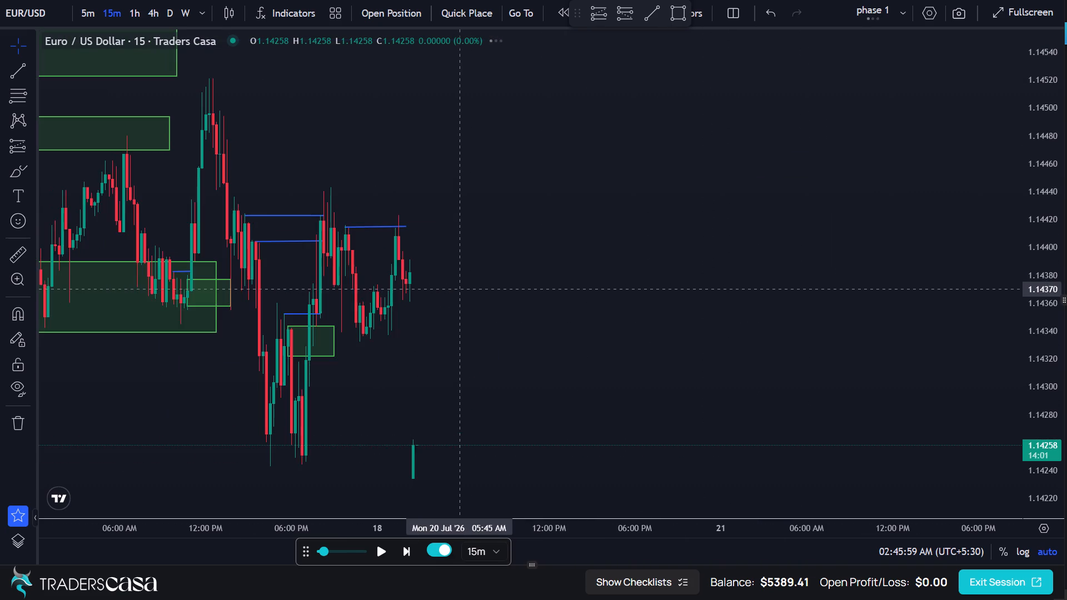
# Compare the latest price with the wider June and July range, its long upper level and the large green zone near 1.14000.
pyautogui.scroll(-12, 458, 289)
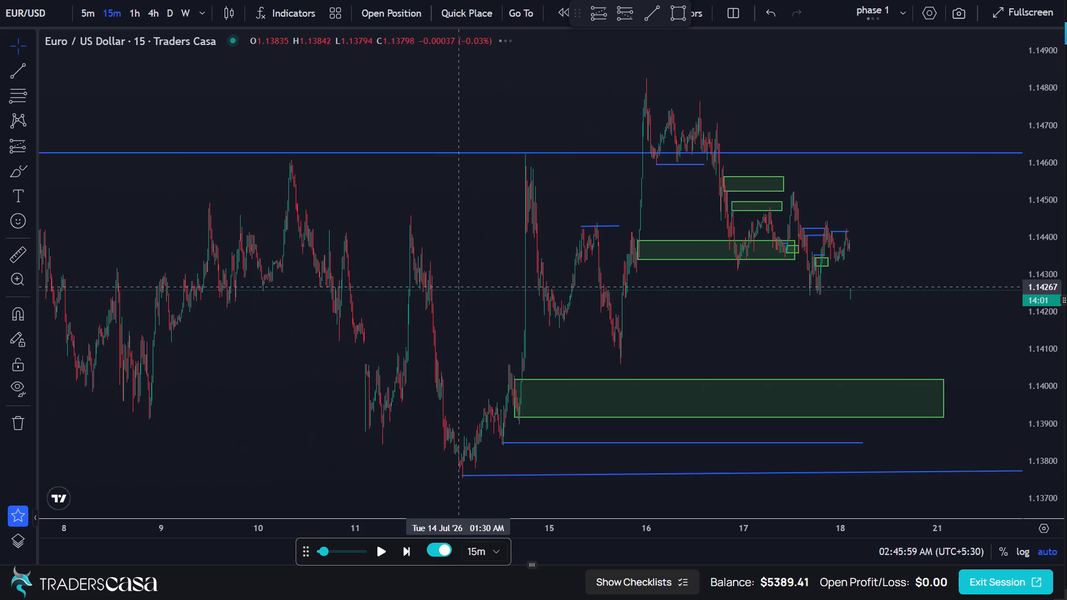
pyautogui.scroll(-12, 459, 286)
pyautogui.scroll(1, 459, 286)
pyautogui.scroll(-4, 459, 286)
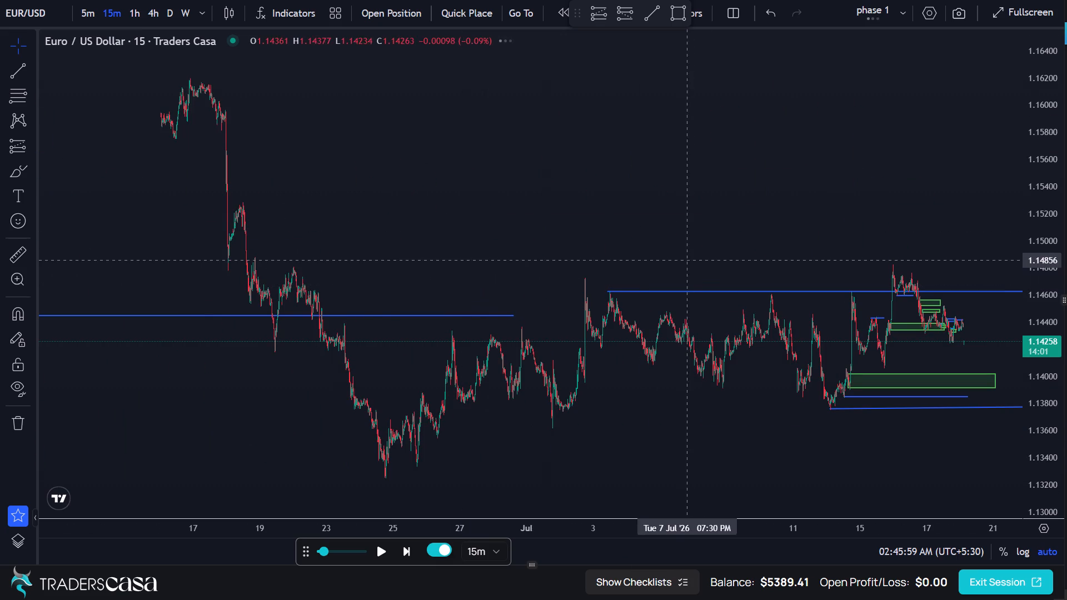
pyautogui.moveTo(729, 257); pyautogui.dragTo(530, 282)
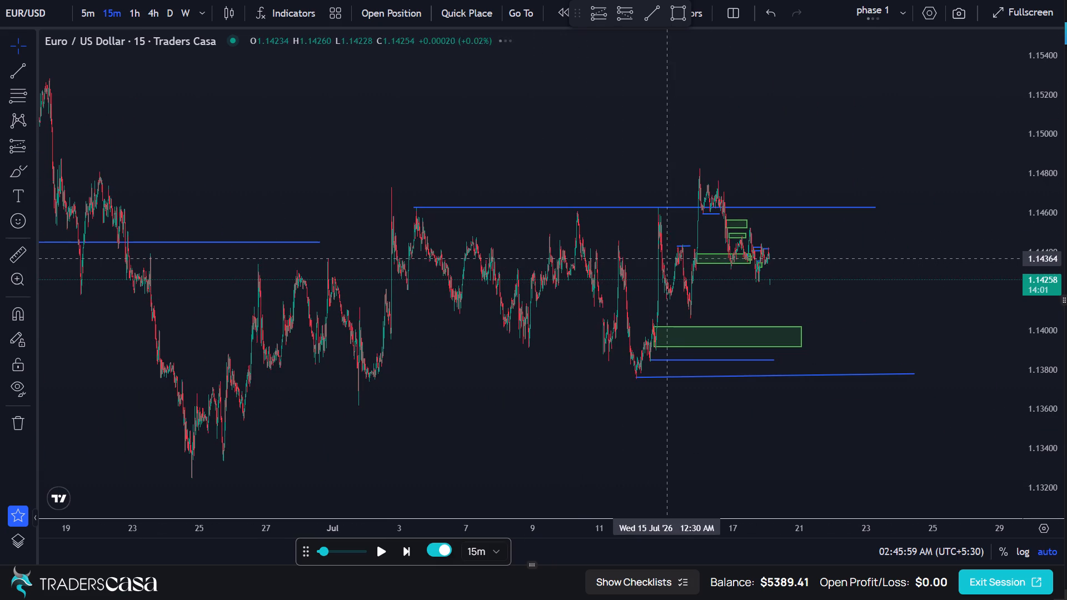
pyautogui.scroll(-5, 595, 183)
pyautogui.scroll(1, 595, 183)
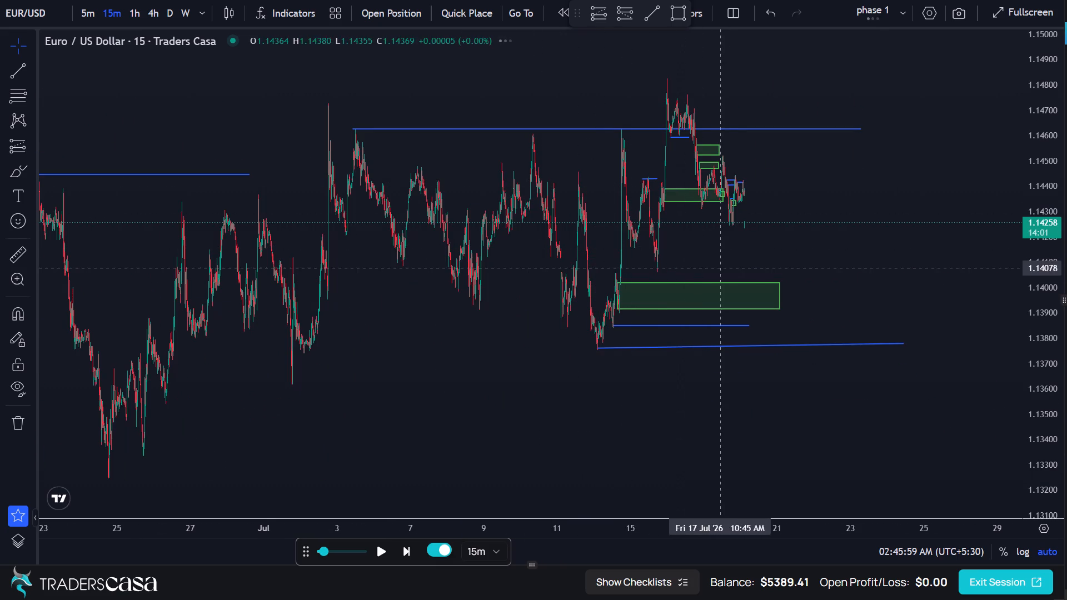
pyautogui.moveTo(721, 268); pyautogui.dragTo(836, 224)
pyautogui.moveTo(614, 182); pyautogui.dragTo(679, 151)
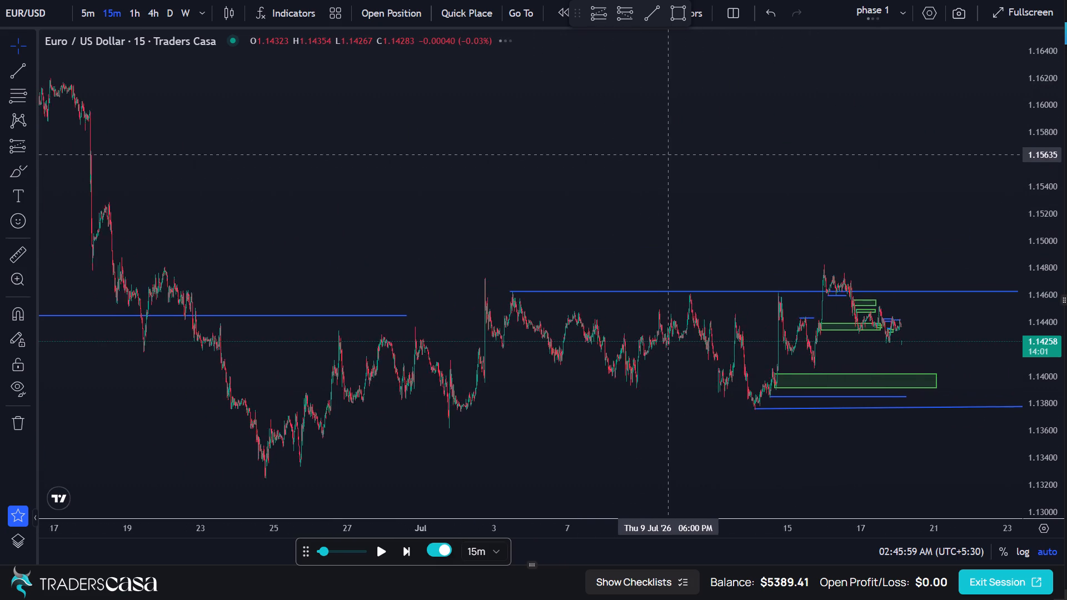
pyautogui.moveTo(679, 151); pyautogui.dragTo(697, 141)
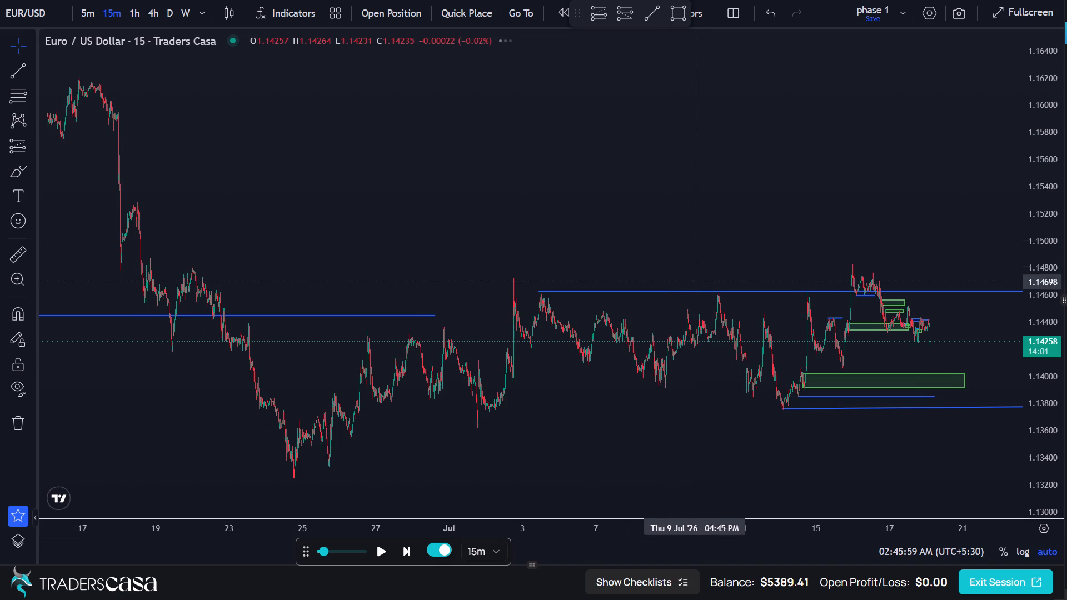
pyautogui.moveTo(686, 226); pyautogui.dragTo(381, 236)
# Examine the 15-minute candles of 17 and 18 July around the latest trend line and the gap into 20 July.
pyautogui.scroll(3, 562, 224)
pyautogui.scroll(-2, 562, 224)
pyautogui.scroll(4, 562, 224)
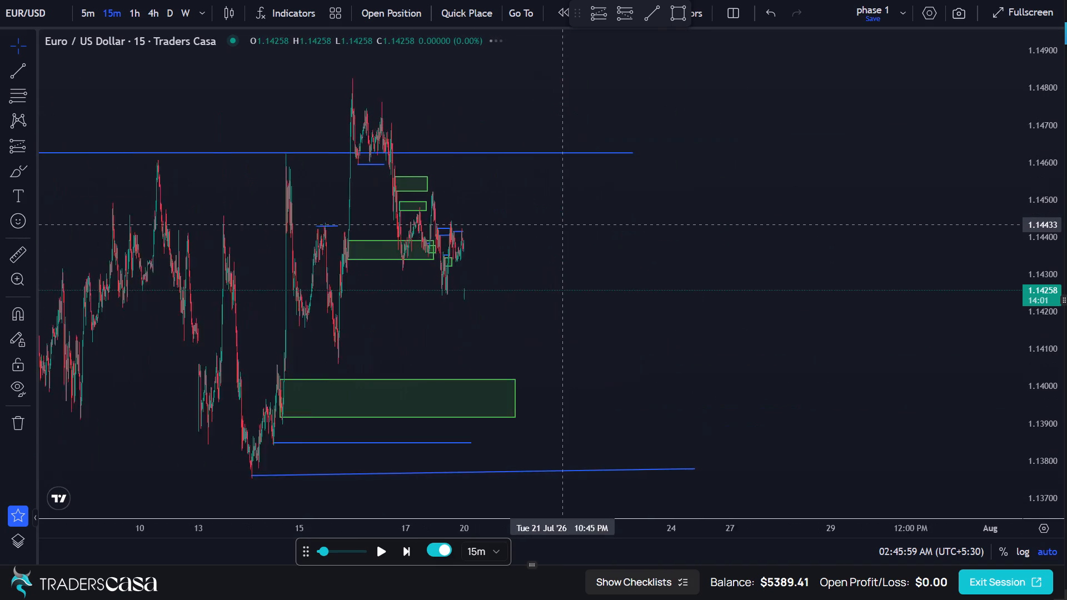
pyautogui.scroll(5, 562, 224)
pyautogui.moveTo(352, 227); pyautogui.dragTo(715, 246)
pyautogui.scroll(4, 439, 242)
pyautogui.moveTo(357, 246); pyautogui.dragTo(915, 259)
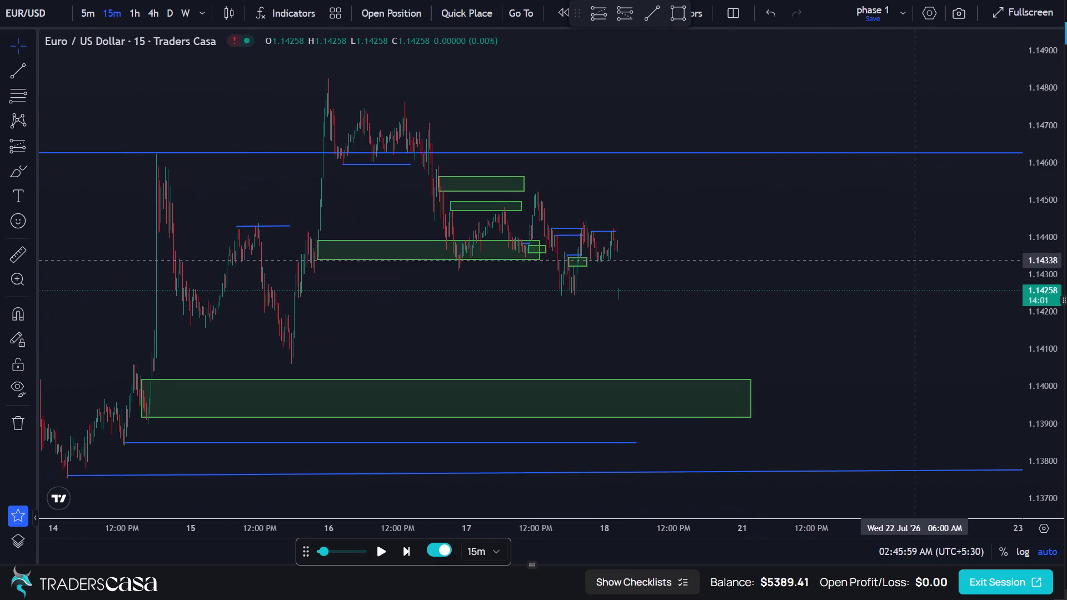
pyautogui.scroll(6, 700, 318)
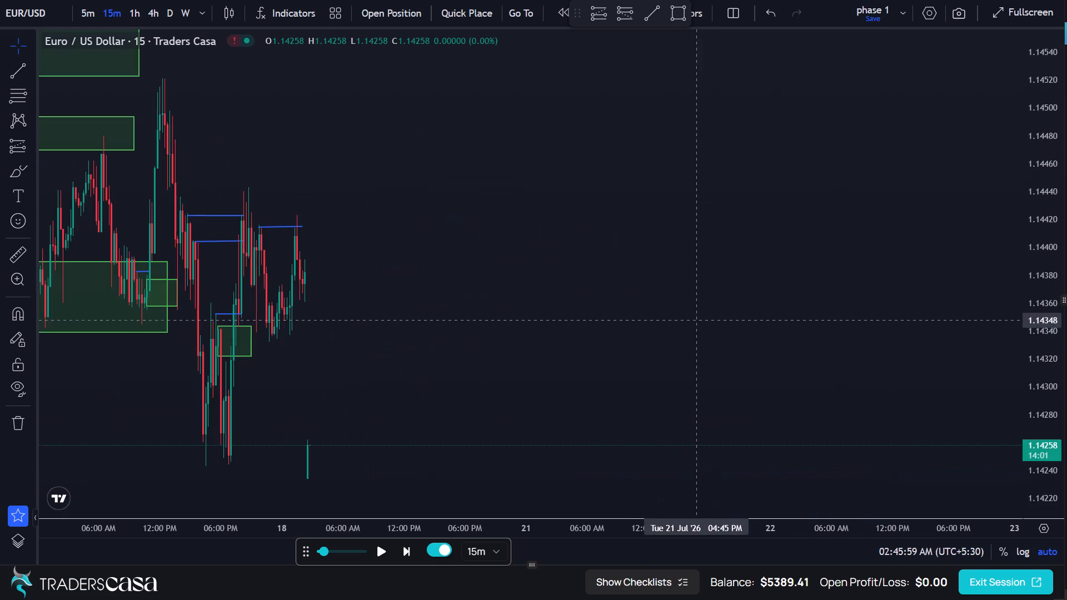
pyautogui.moveTo(515, 282); pyautogui.dragTo(901, 274)
pyautogui.scroll(2, 798, 281)
pyautogui.scroll(-3, 798, 281)
pyautogui.scroll(2, 798, 281)
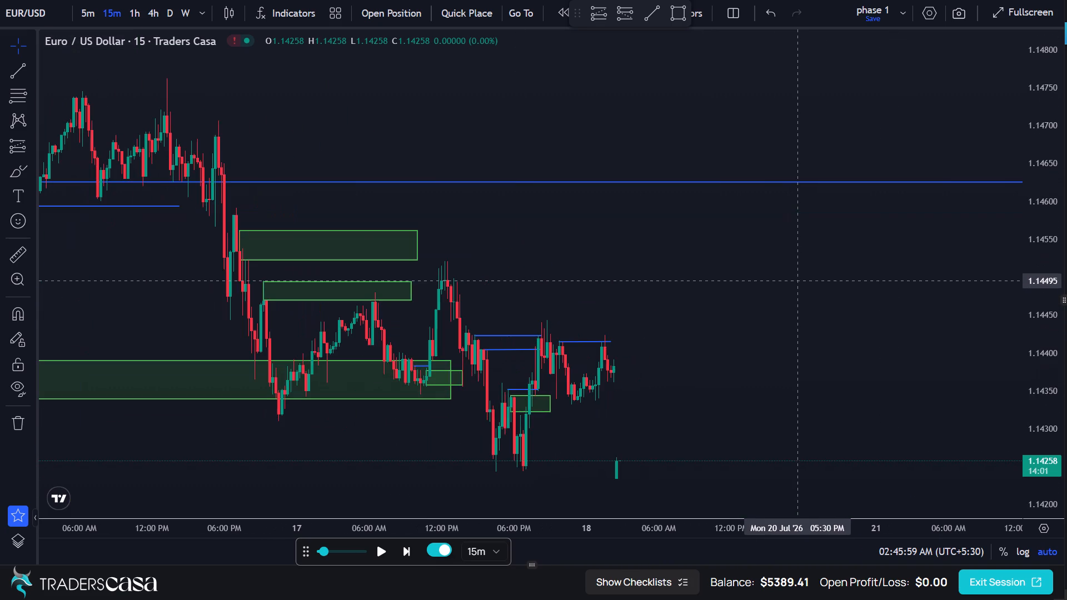
pyautogui.moveTo(692, 267); pyautogui.dragTo(894, 263)
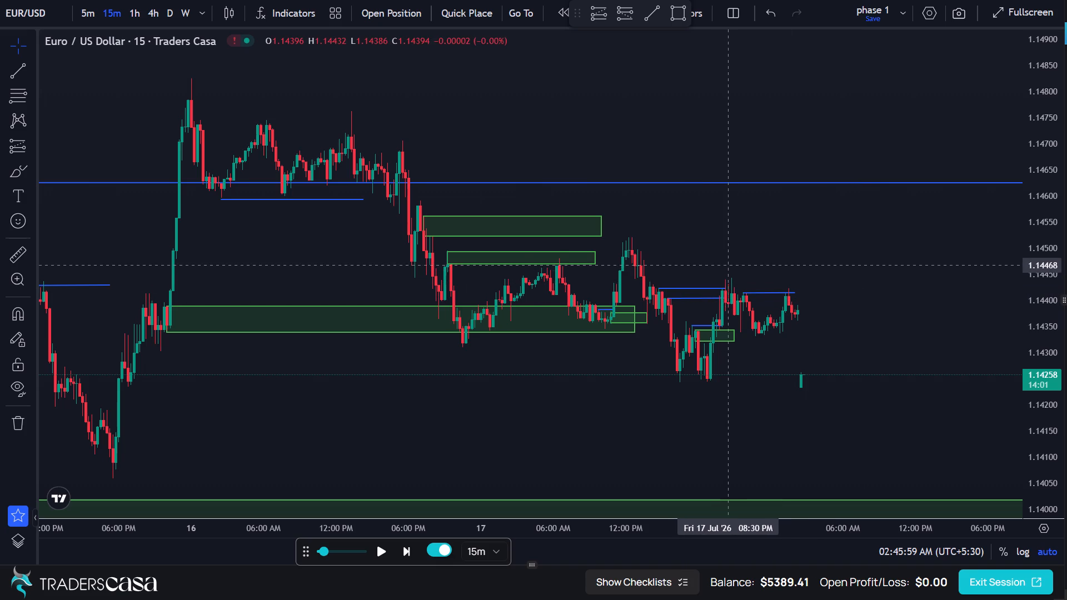
pyautogui.scroll(5, 729, 261)
pyautogui.scroll(-1, 729, 261)
pyautogui.scroll(2, 729, 261)
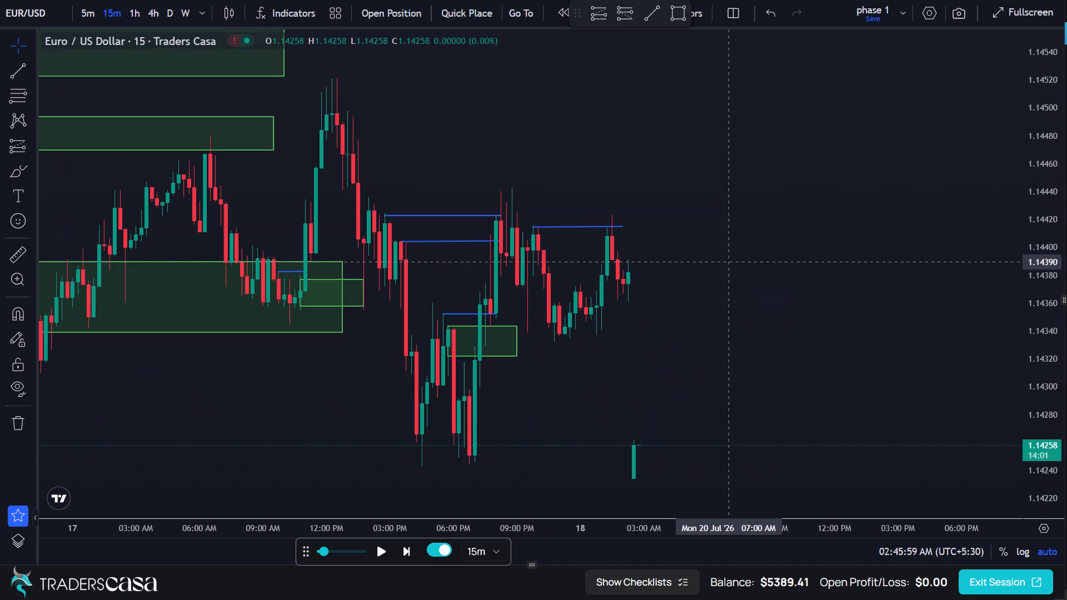
pyautogui.scroll(2, 729, 261)
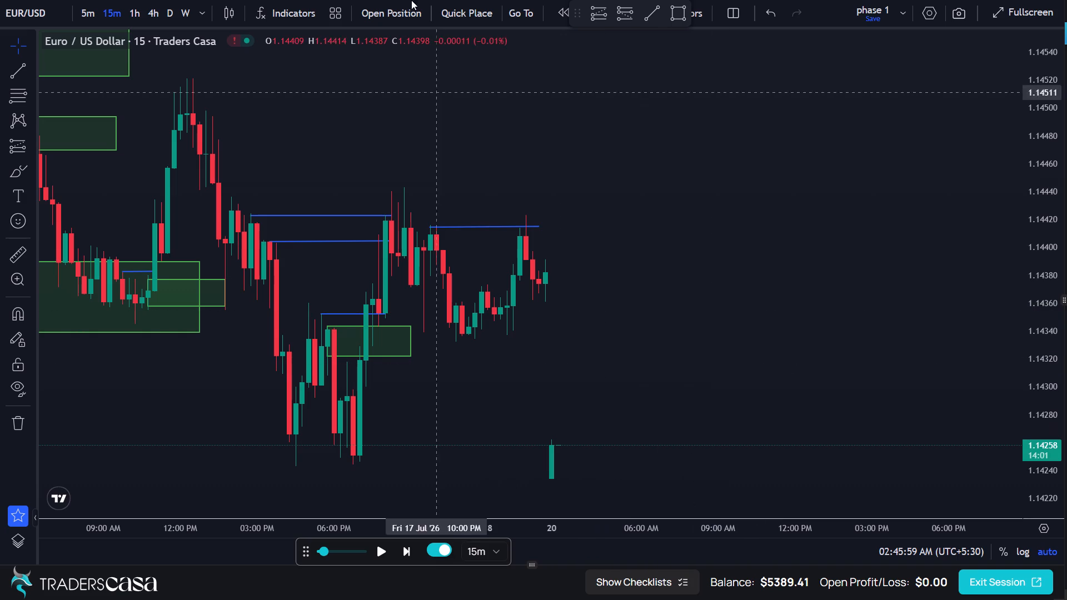
# Check the Wi-Fi connection status in the Windows quick settings, then return to the chart.
pyautogui.click(537, 54)
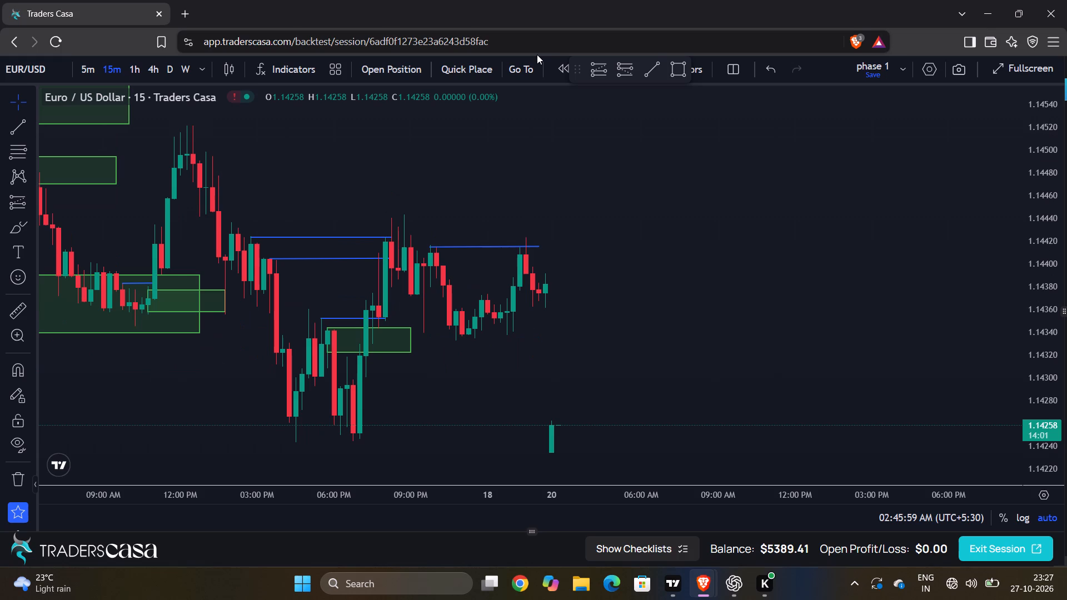
pyautogui.click(954, 580)
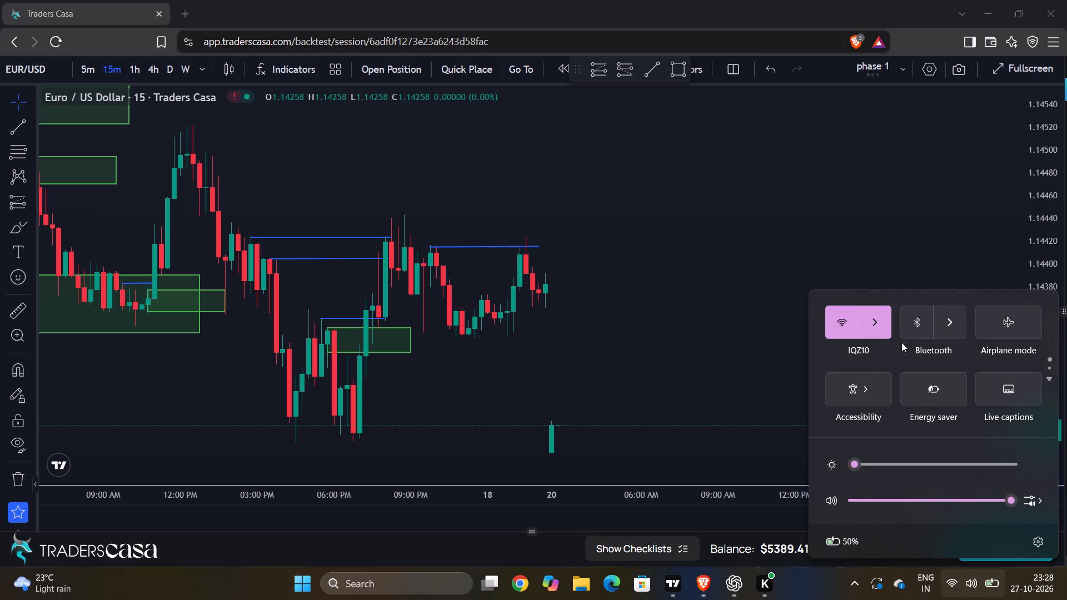
pyautogui.click(914, 228)
# Return the EUR/USD 15-minute chart to full-screen view with the 17 to 20 July candles in view.
pyautogui.moveTo(513, 375); pyautogui.dragTo(673, 376)
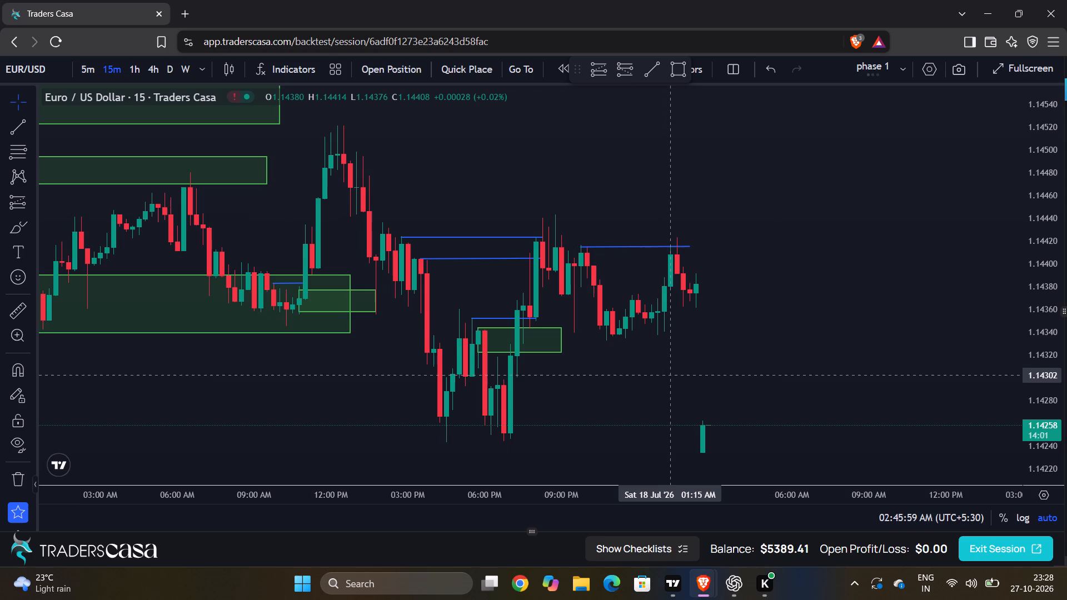
pyautogui.scroll(-3, 673, 376)
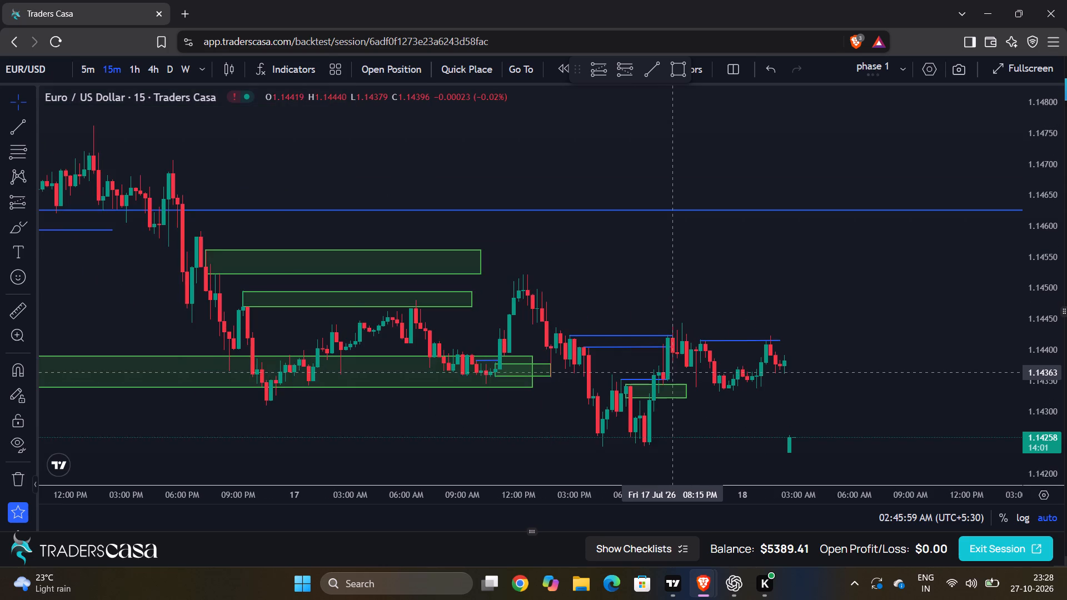
pyautogui.scroll(6, 673, 372)
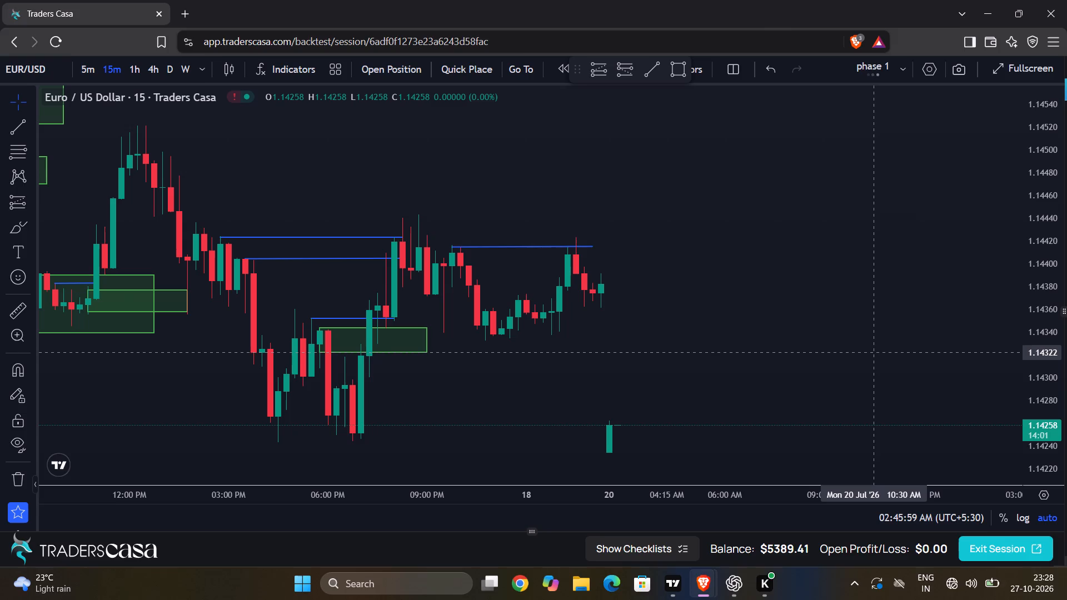
pyautogui.press('F11')
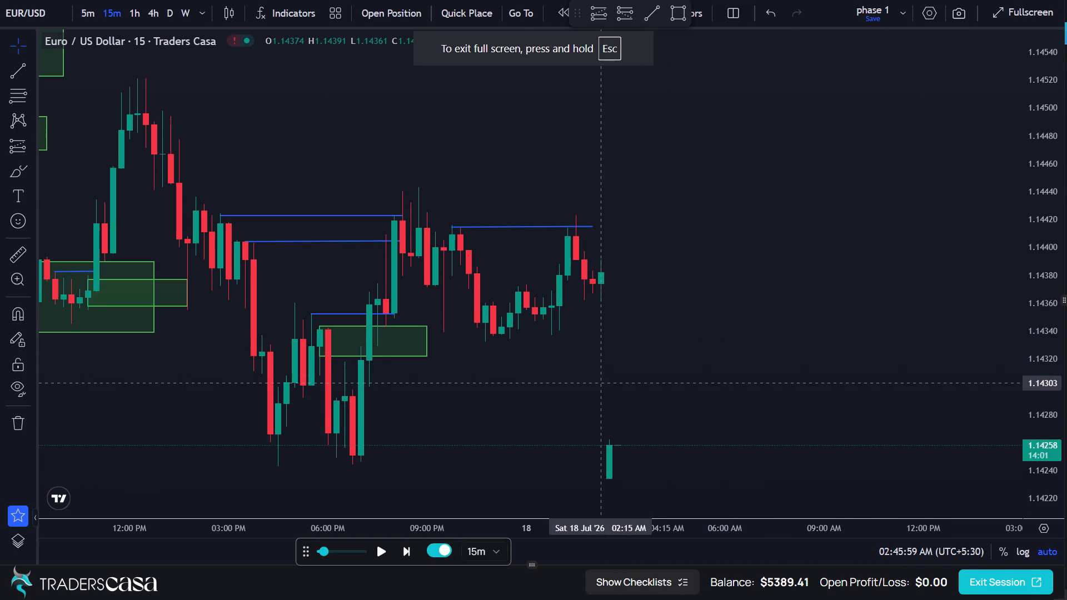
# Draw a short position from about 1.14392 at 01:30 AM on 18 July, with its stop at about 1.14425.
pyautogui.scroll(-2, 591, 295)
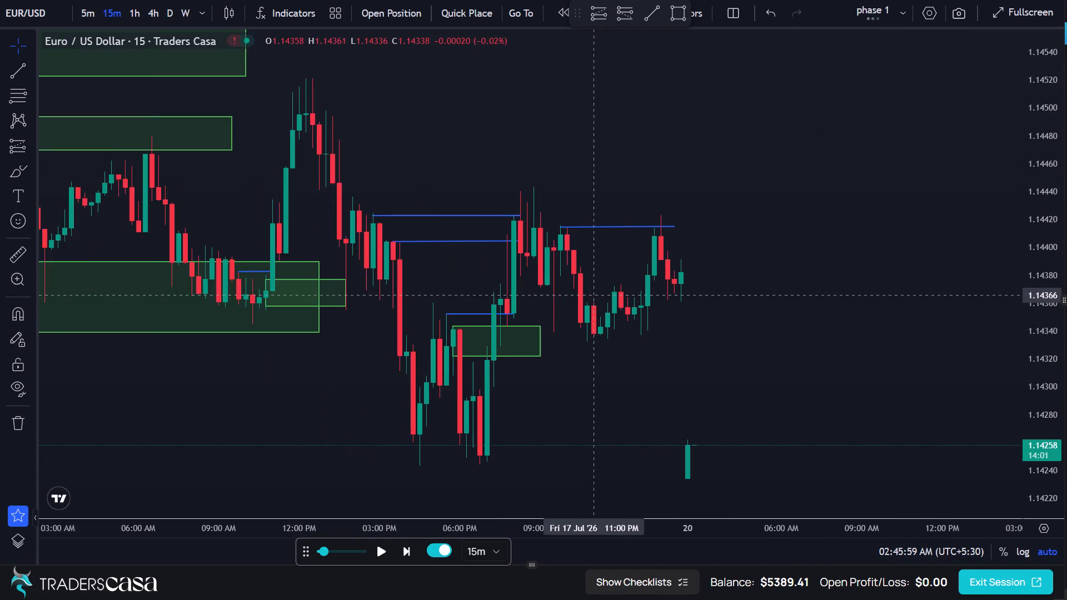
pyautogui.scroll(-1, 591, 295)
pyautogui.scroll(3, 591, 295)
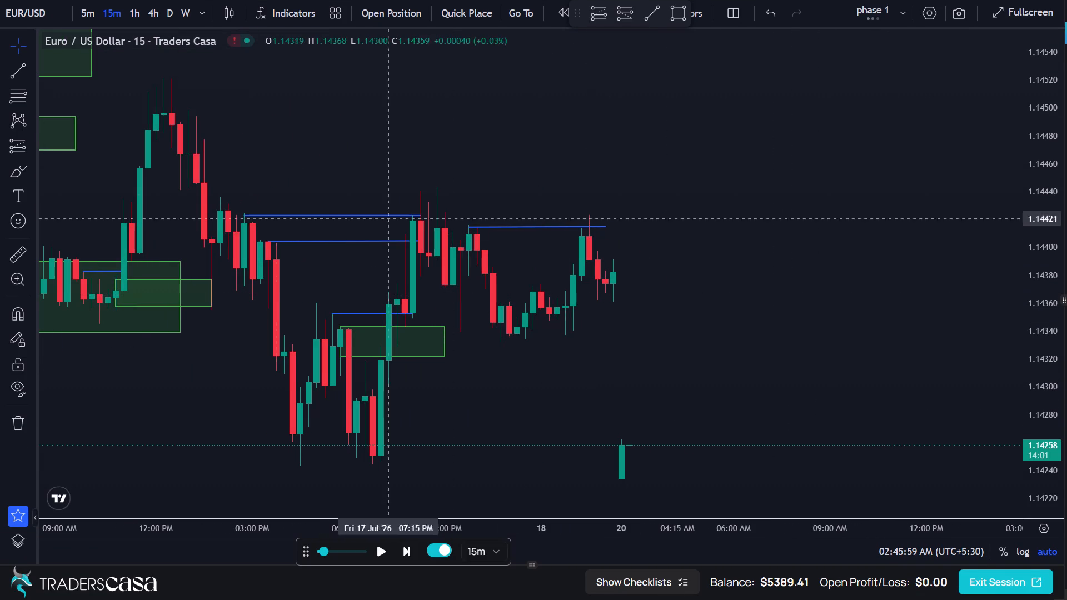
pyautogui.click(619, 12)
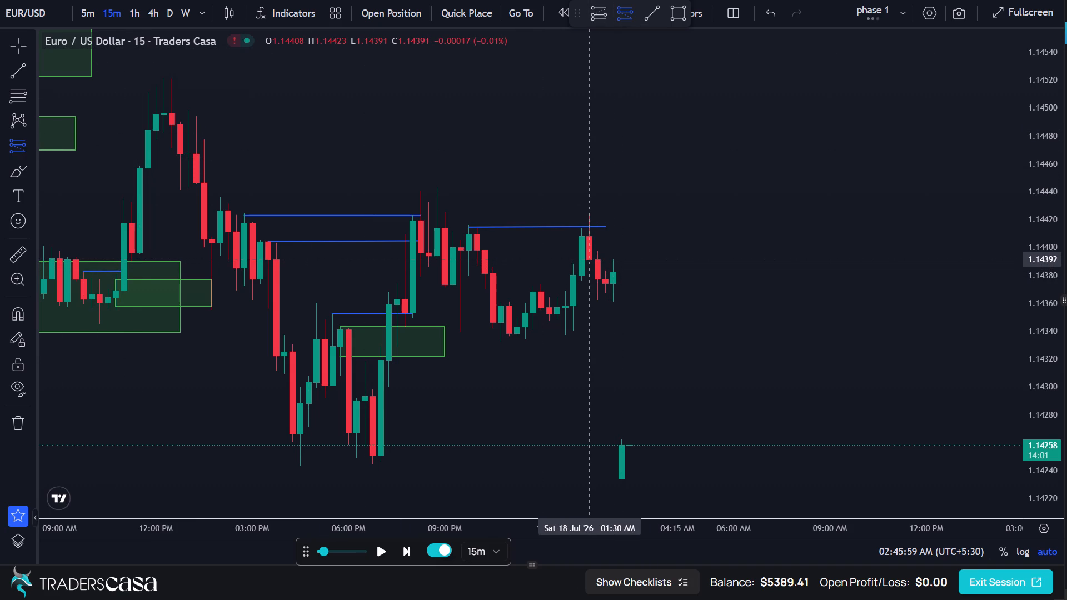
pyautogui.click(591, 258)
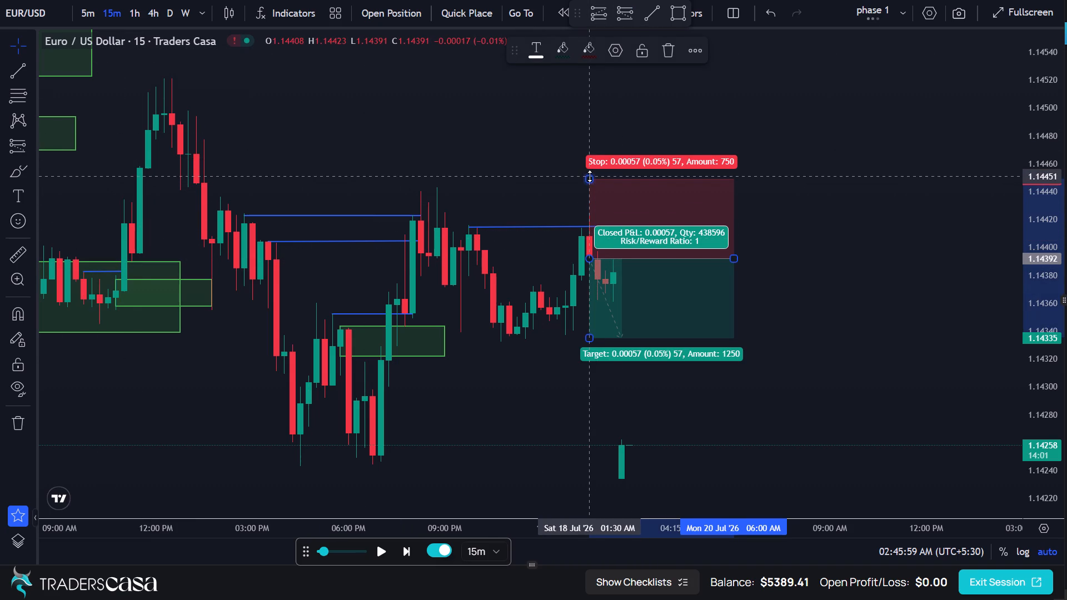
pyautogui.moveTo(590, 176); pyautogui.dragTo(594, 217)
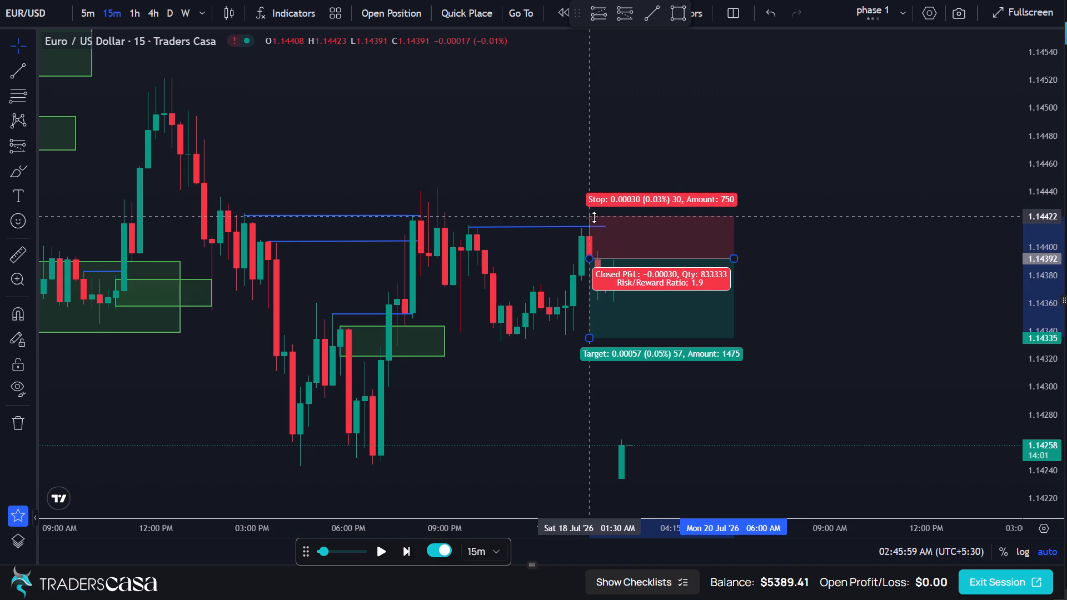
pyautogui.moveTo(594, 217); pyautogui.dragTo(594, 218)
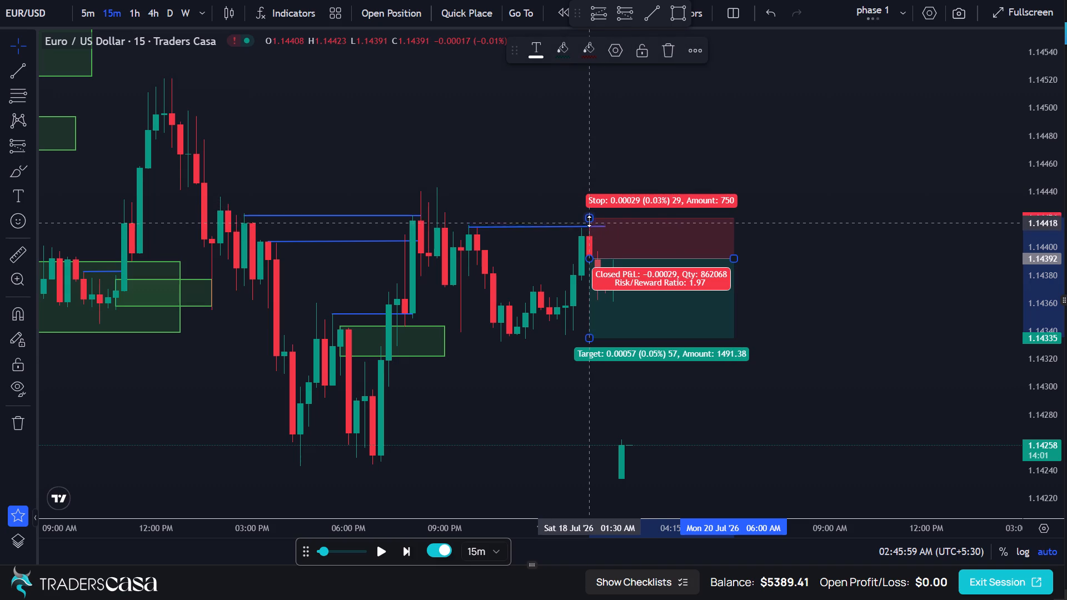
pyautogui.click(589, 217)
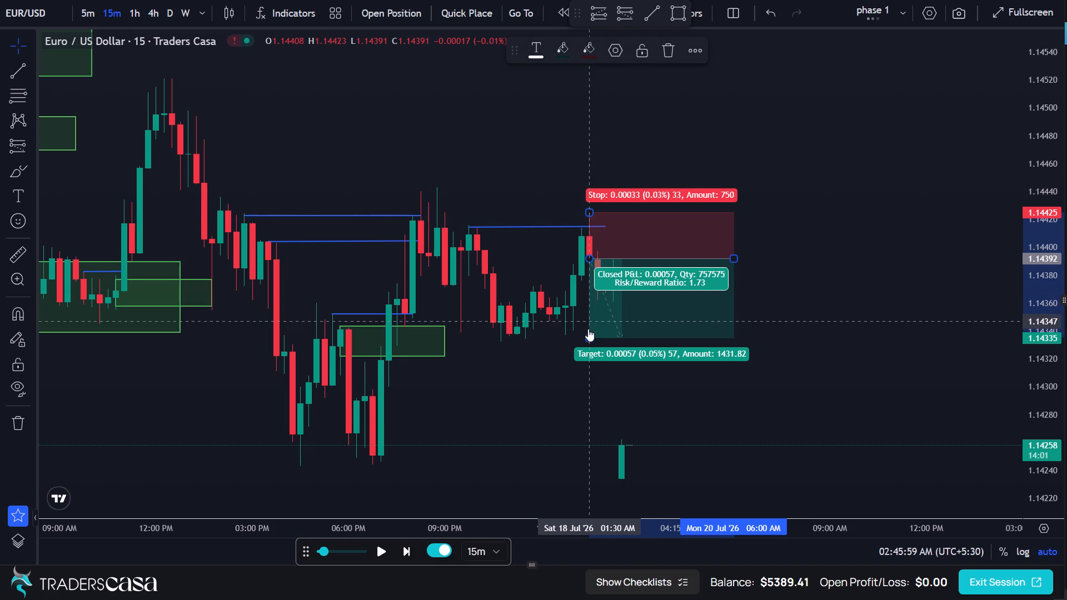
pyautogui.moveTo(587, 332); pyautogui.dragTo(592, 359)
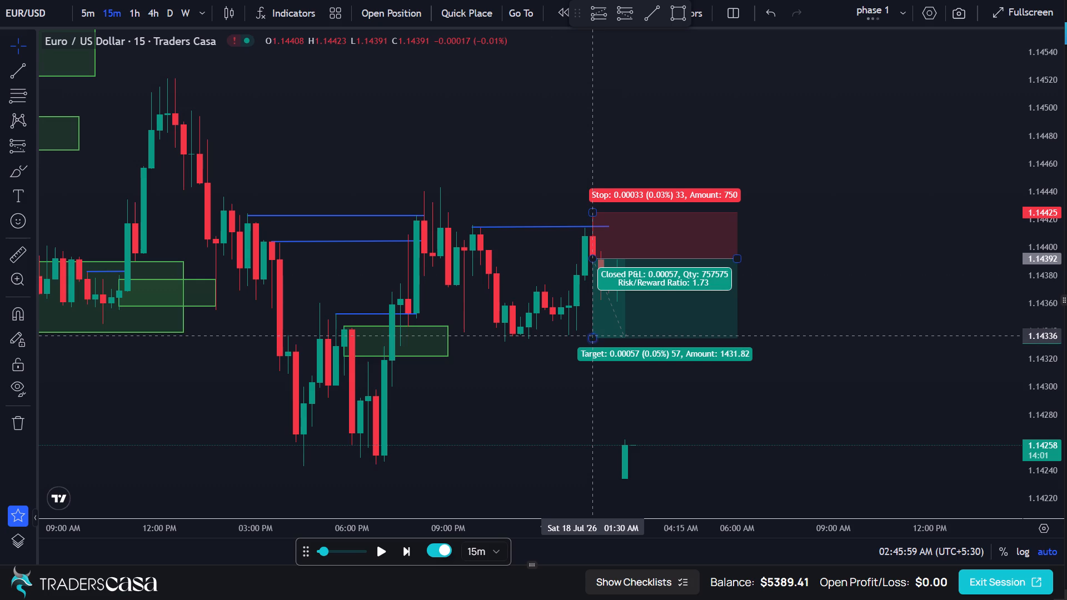
# Switch the EUR/USD chart to the 5-minute timeframe.
pyautogui.click(92, 13)
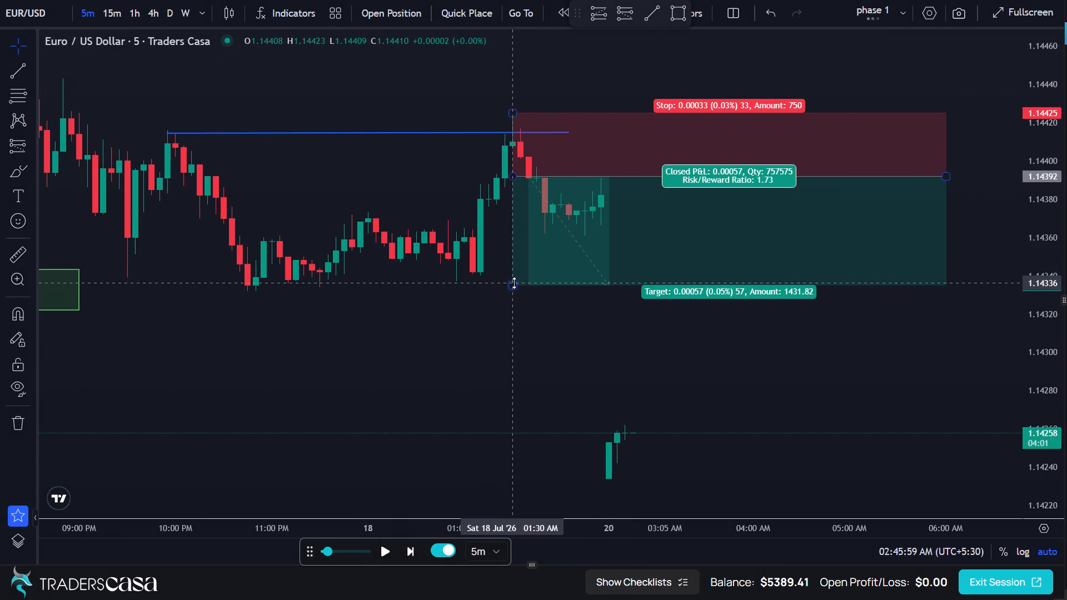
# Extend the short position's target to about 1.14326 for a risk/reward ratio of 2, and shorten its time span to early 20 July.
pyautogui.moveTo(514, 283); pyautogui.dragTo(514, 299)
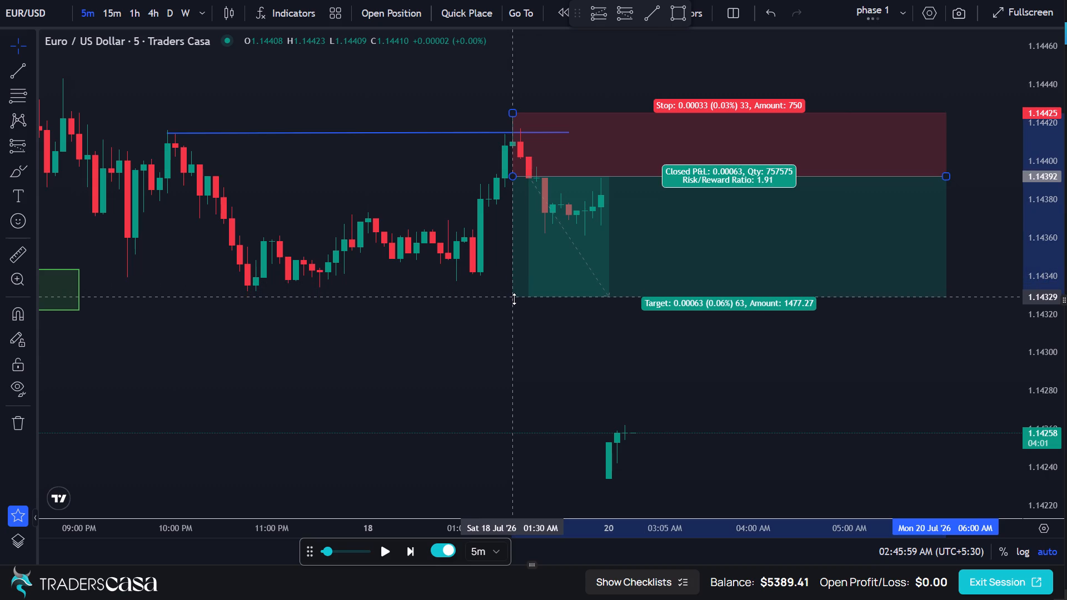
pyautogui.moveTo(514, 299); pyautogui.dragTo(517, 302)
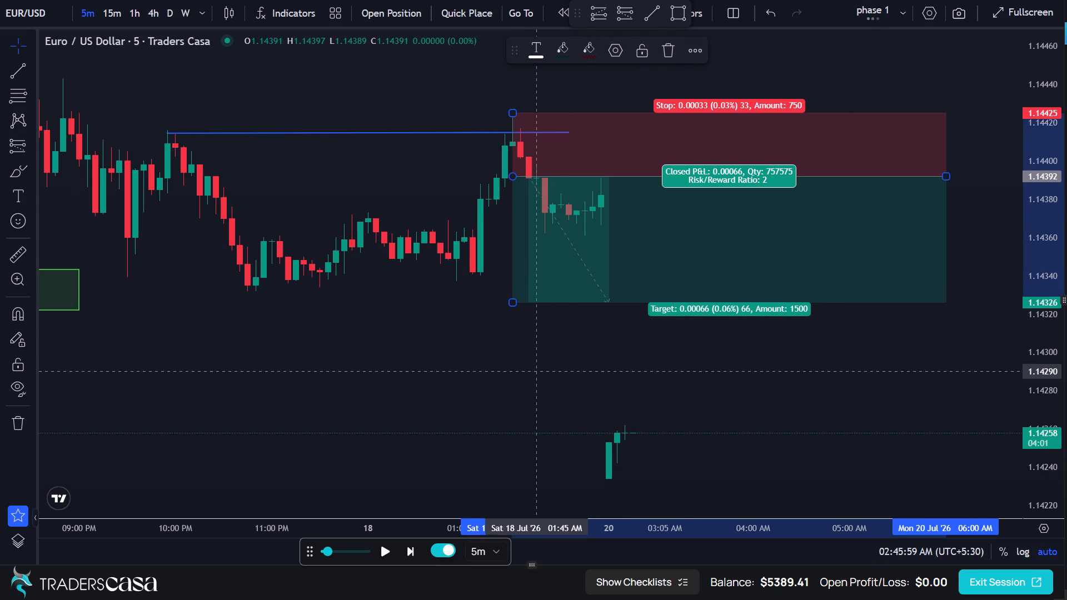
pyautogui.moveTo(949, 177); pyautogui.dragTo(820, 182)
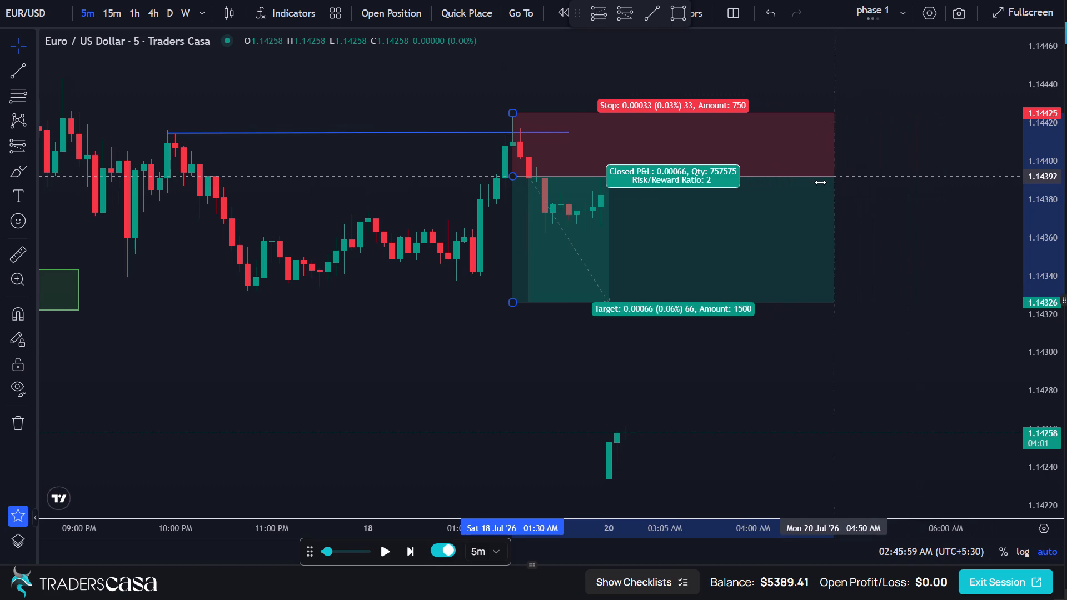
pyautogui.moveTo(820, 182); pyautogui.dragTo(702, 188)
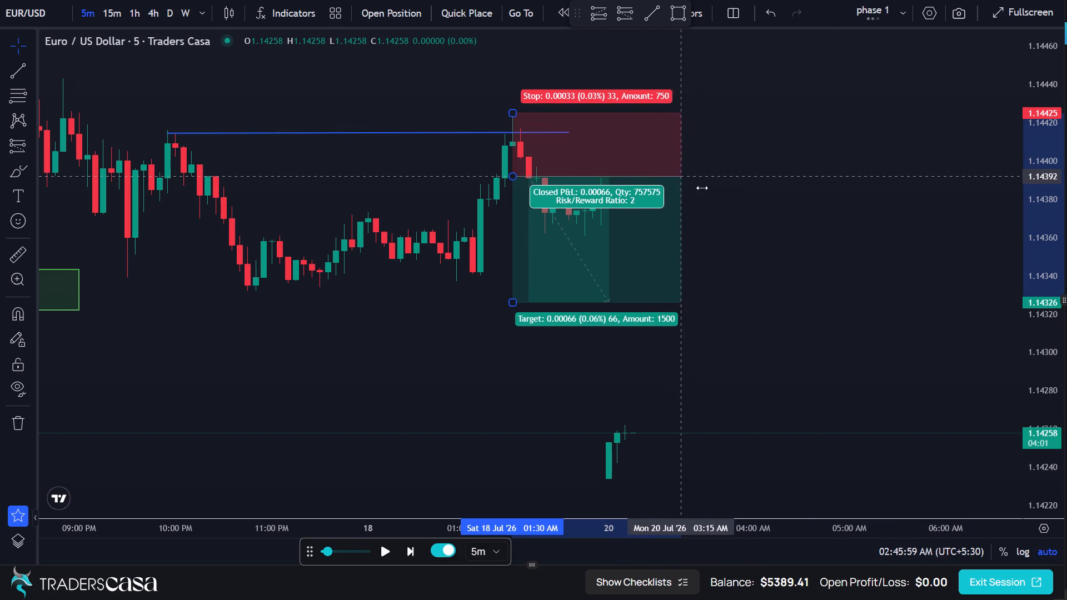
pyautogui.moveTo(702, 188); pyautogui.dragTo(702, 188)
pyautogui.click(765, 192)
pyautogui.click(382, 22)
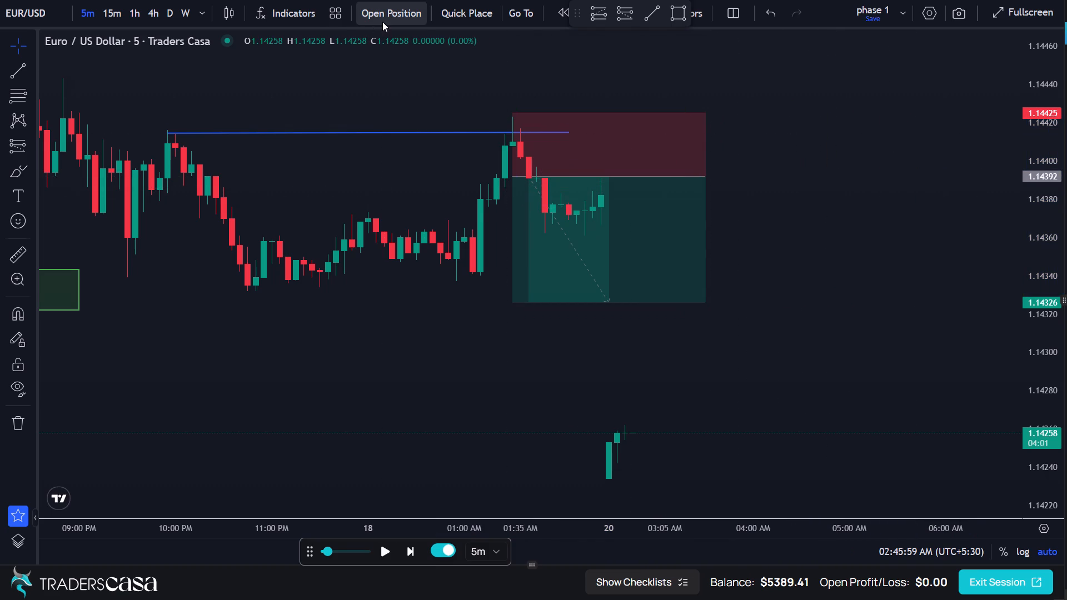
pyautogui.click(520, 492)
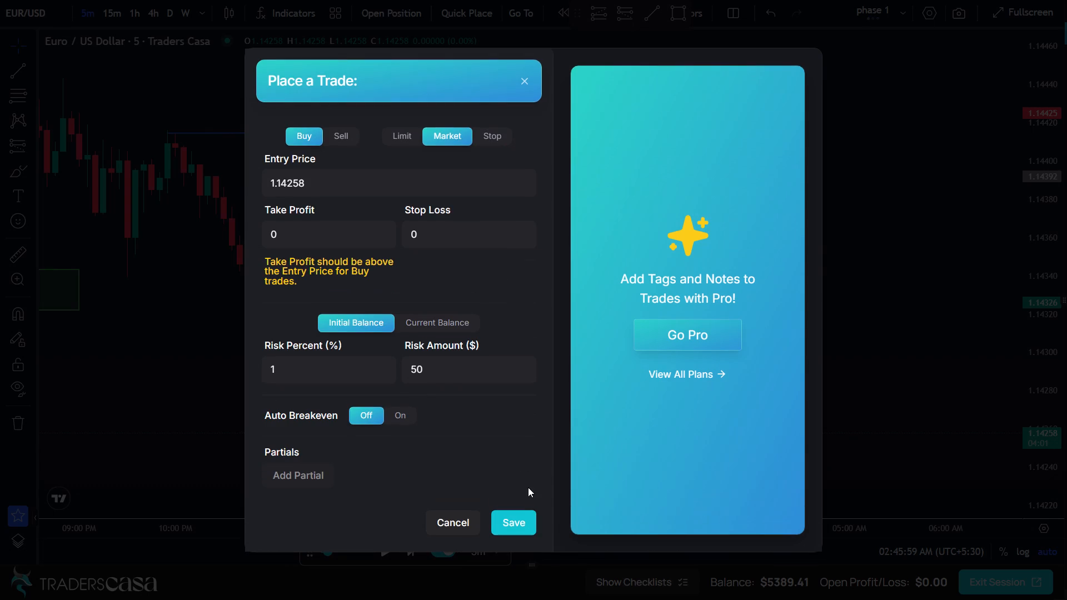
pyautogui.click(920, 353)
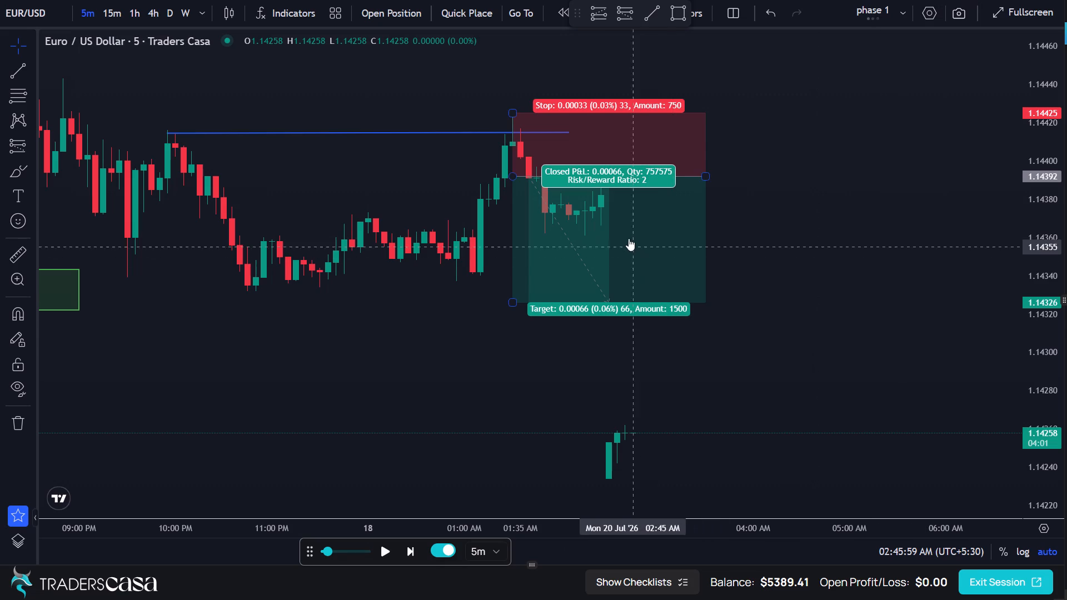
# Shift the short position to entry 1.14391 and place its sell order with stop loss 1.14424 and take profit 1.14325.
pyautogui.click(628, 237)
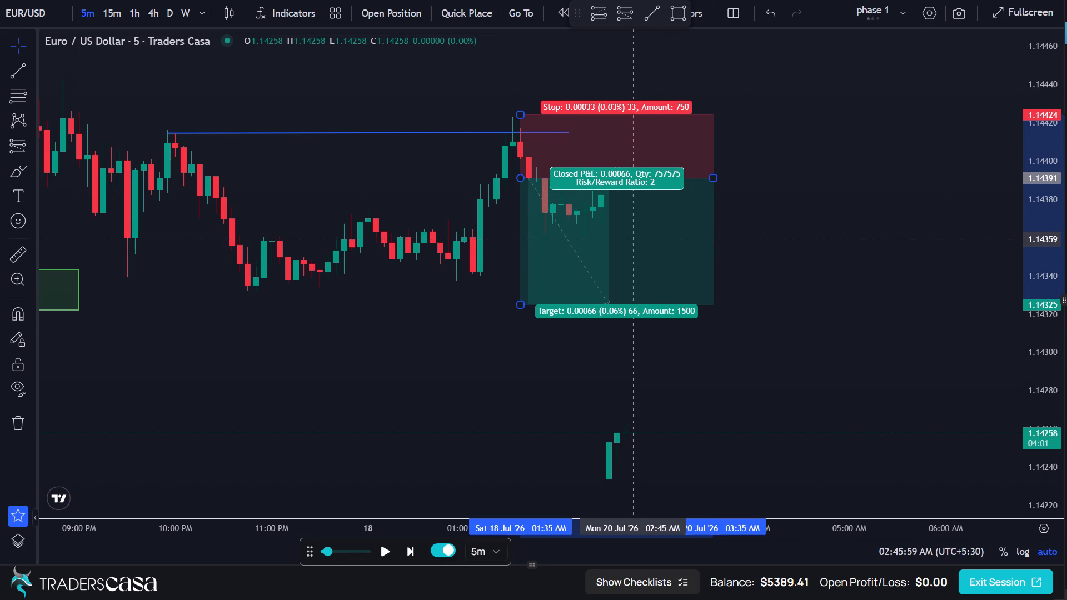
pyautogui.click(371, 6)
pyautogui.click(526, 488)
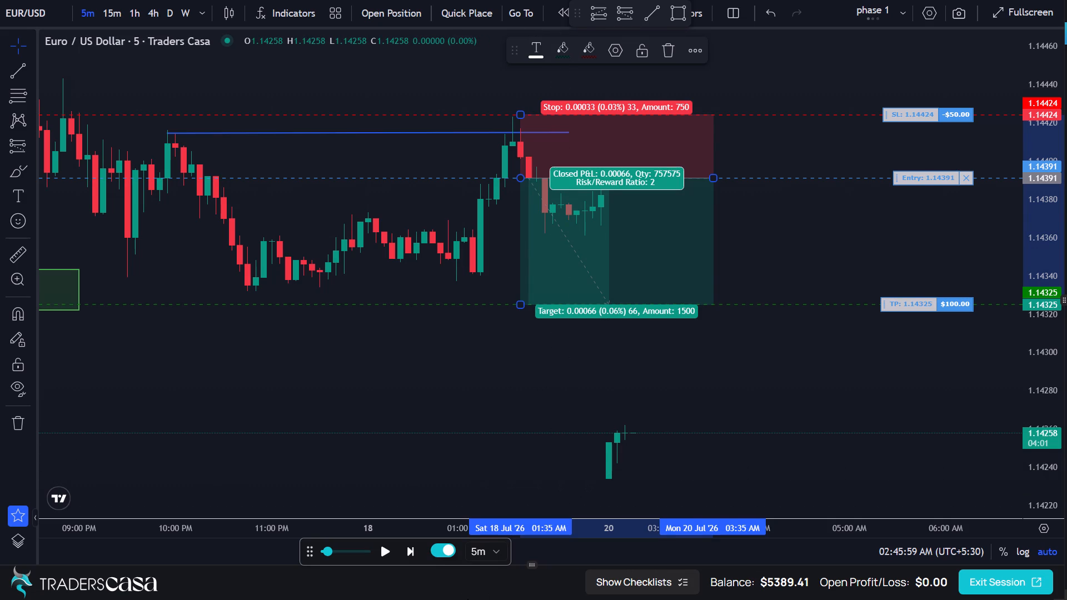
# Advance the replay in 5-minute candles to about 03:45 AM on 20 July.
pyautogui.tripleClick(408, 551)
pyautogui.click(408, 551)
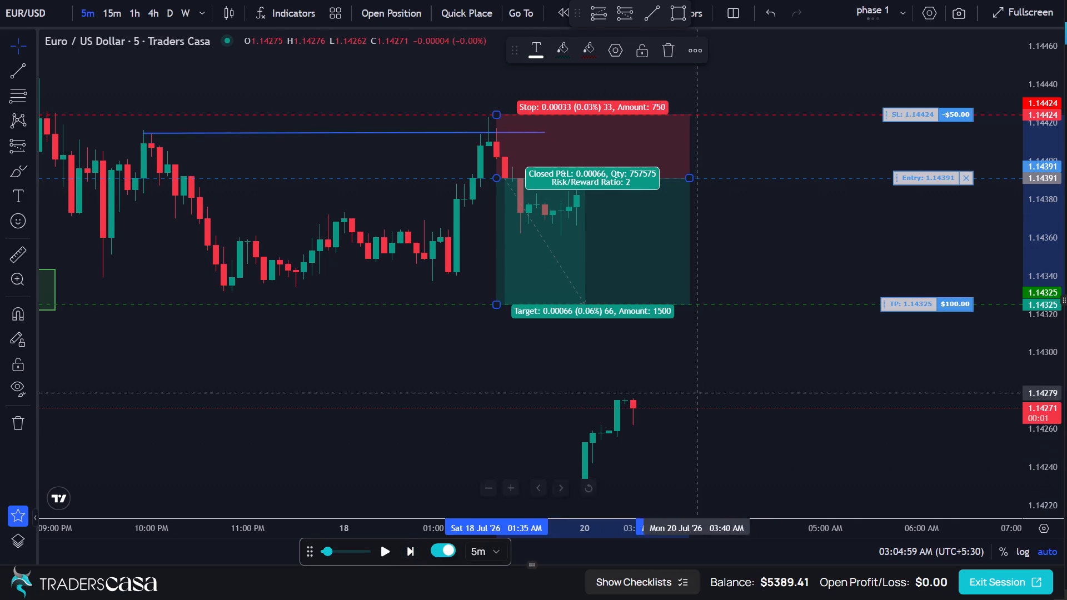
pyautogui.click(647, 246)
pyautogui.click(687, 176)
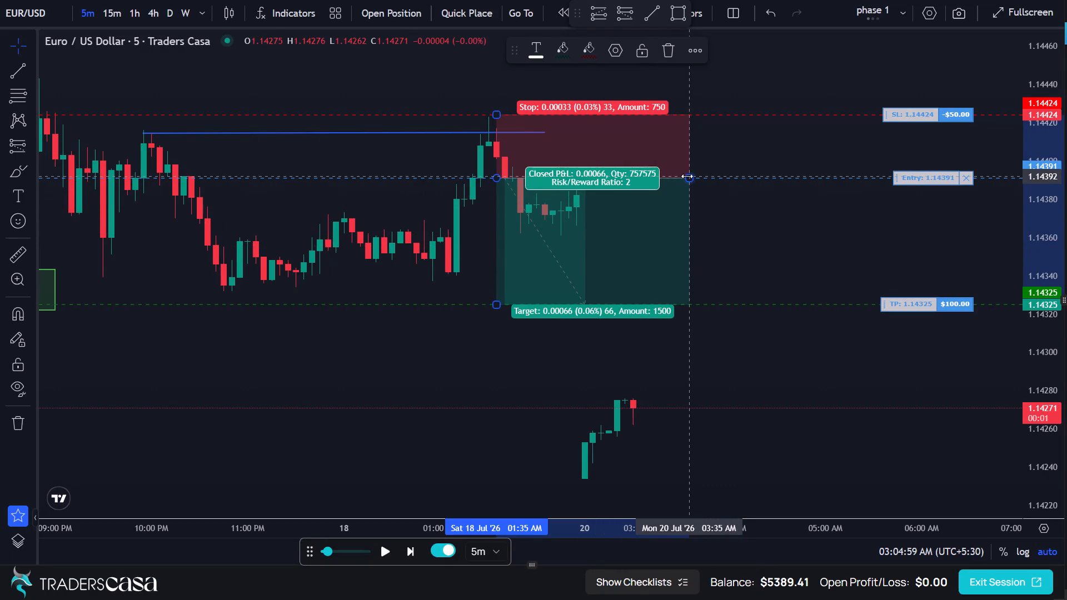
pyautogui.click(400, 557)
pyautogui.tripleClick(411, 553)
pyautogui.tripleClick(411, 553)
pyautogui.doubleClick(411, 553)
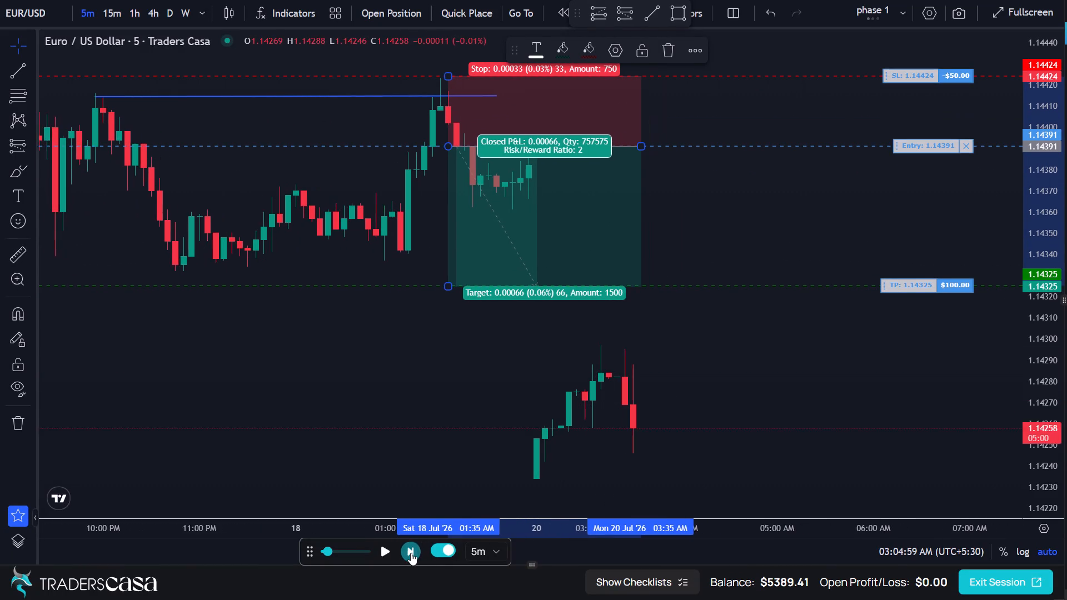
pyautogui.click(624, 231)
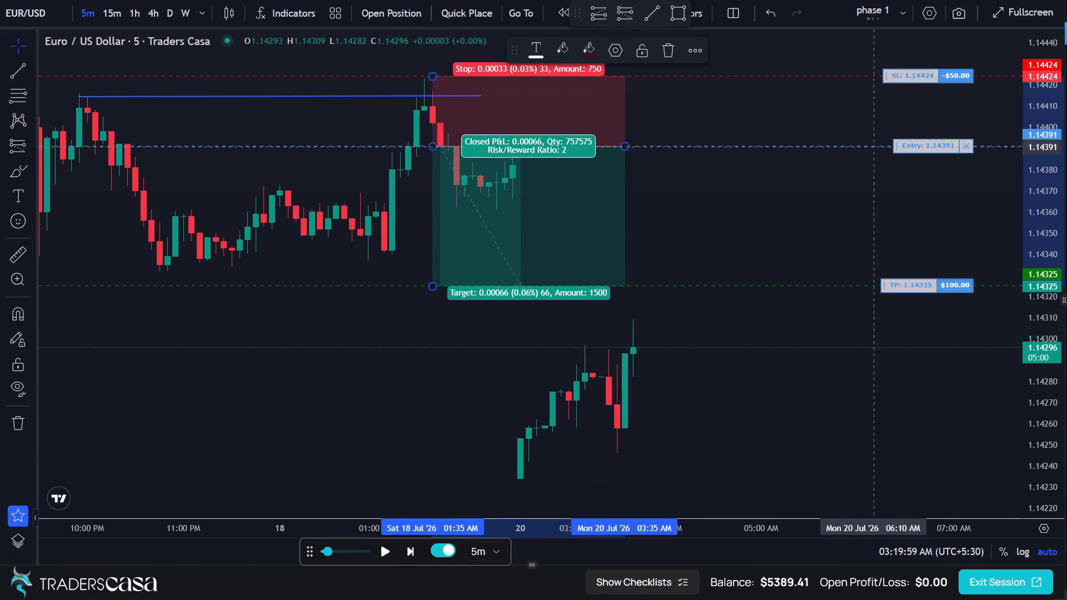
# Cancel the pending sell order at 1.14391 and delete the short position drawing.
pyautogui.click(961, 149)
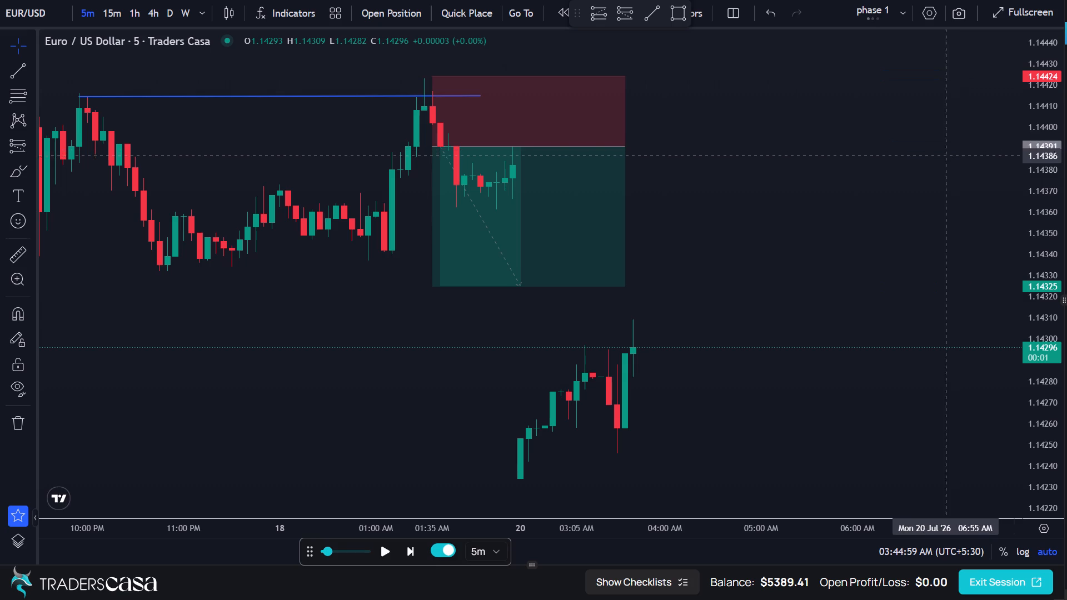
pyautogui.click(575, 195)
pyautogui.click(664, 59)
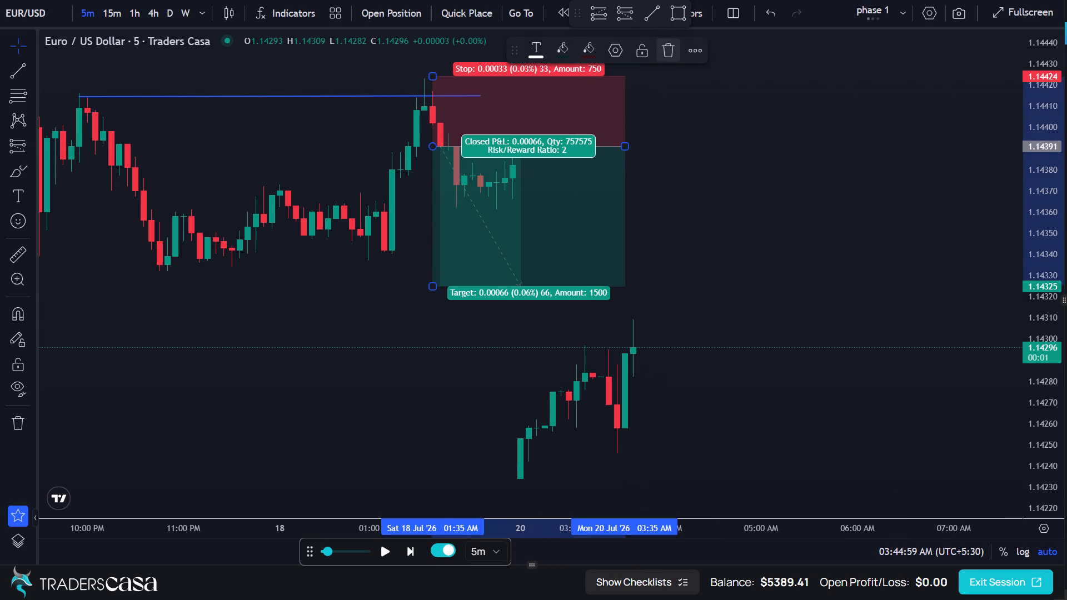
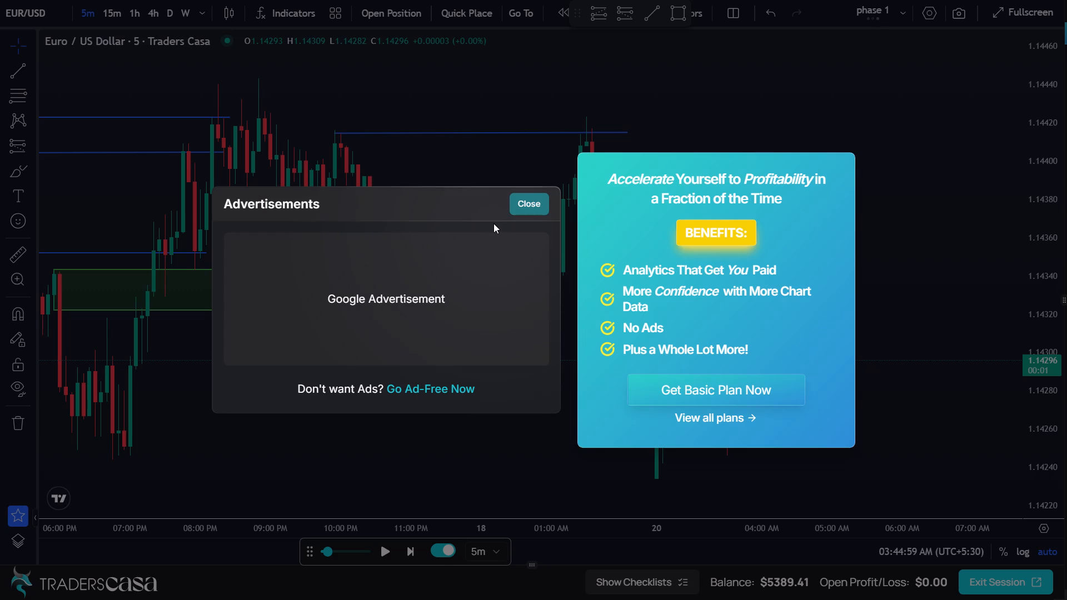
# Dismiss the advertisement and advance the EUR/USD replay by one 5-minute candle after the 20 July gap.
pyautogui.click(541, 196)
pyautogui.moveTo(669, 243); pyautogui.dragTo(635, 248)
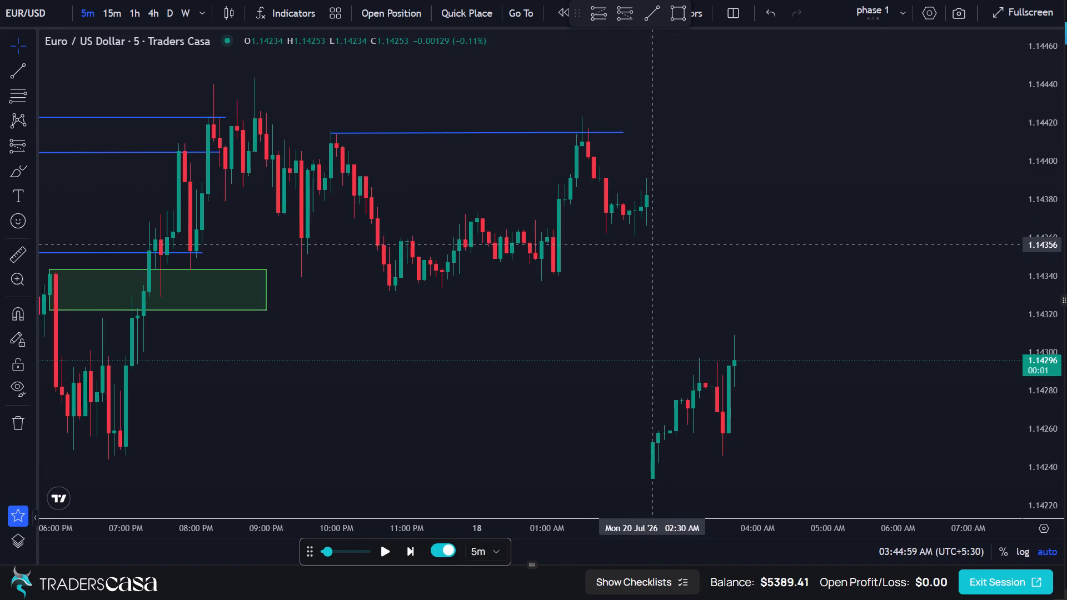
pyautogui.moveTo(635, 248); pyautogui.dragTo(399, 305)
pyautogui.scroll(-3, 397, 305)
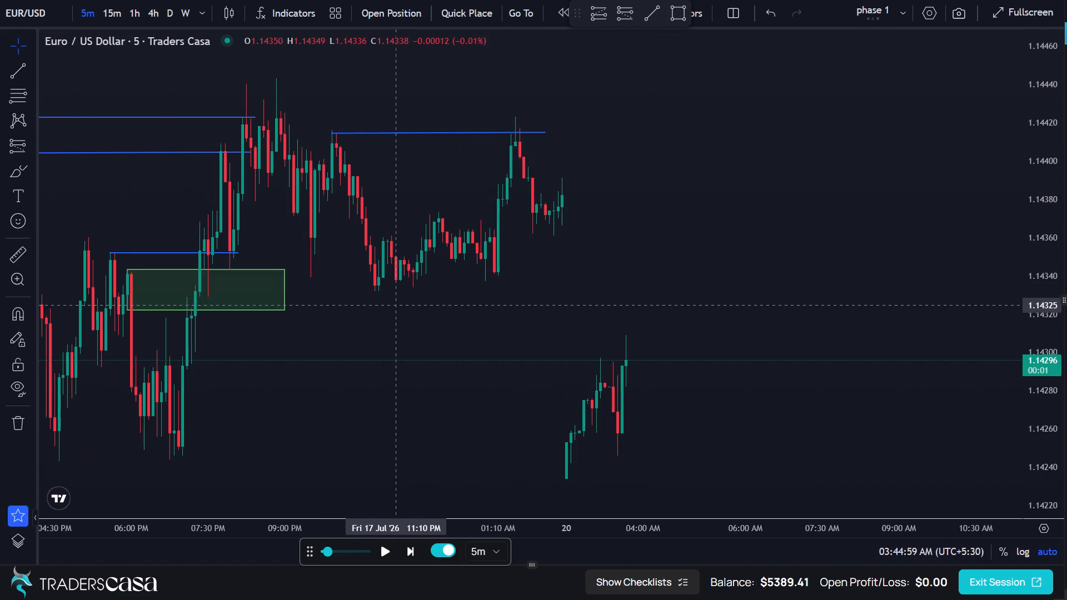
pyautogui.moveTo(590, 256); pyautogui.dragTo(433, 314)
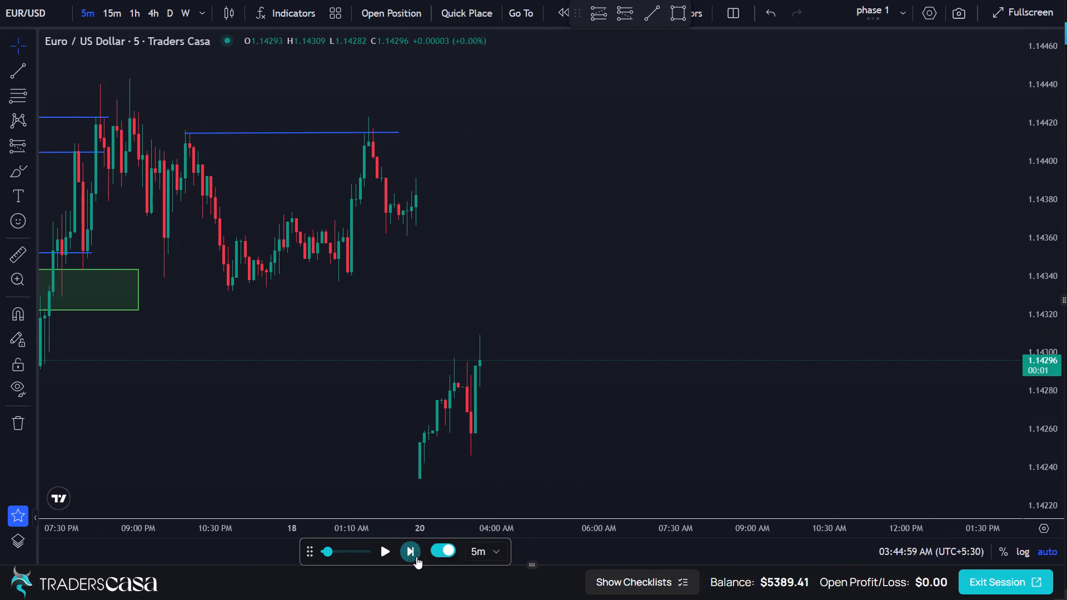
pyautogui.click(411, 551)
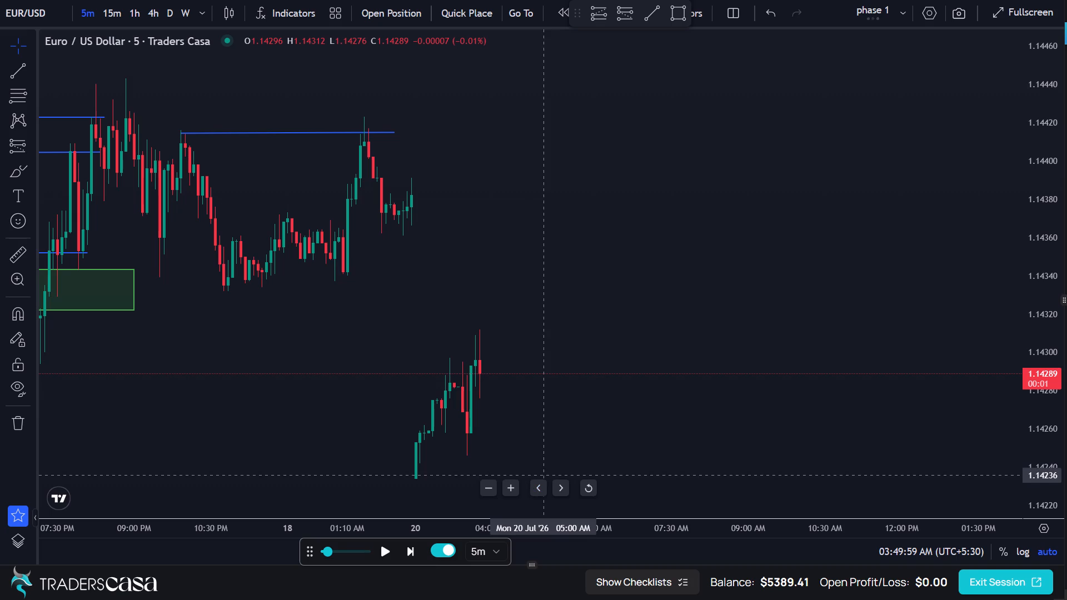
# Examine the wider 5-minute EUR/USD price structure back to about 10 July against the marked zones and levels.
pyautogui.scroll(1, 435, 234)
pyautogui.scroll(-15, 435, 234)
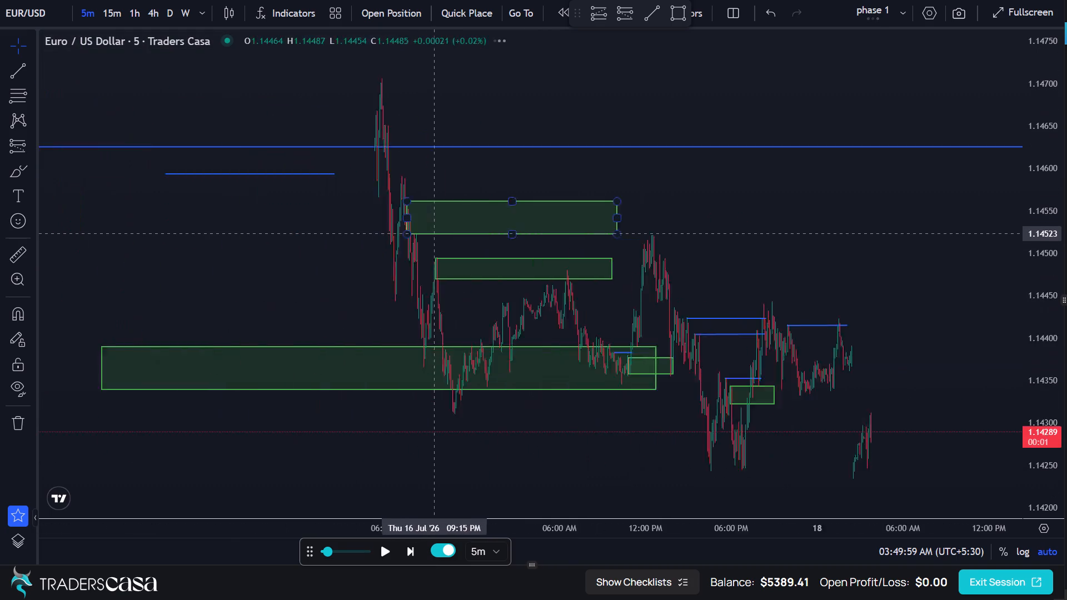
pyautogui.scroll(-2, 435, 234)
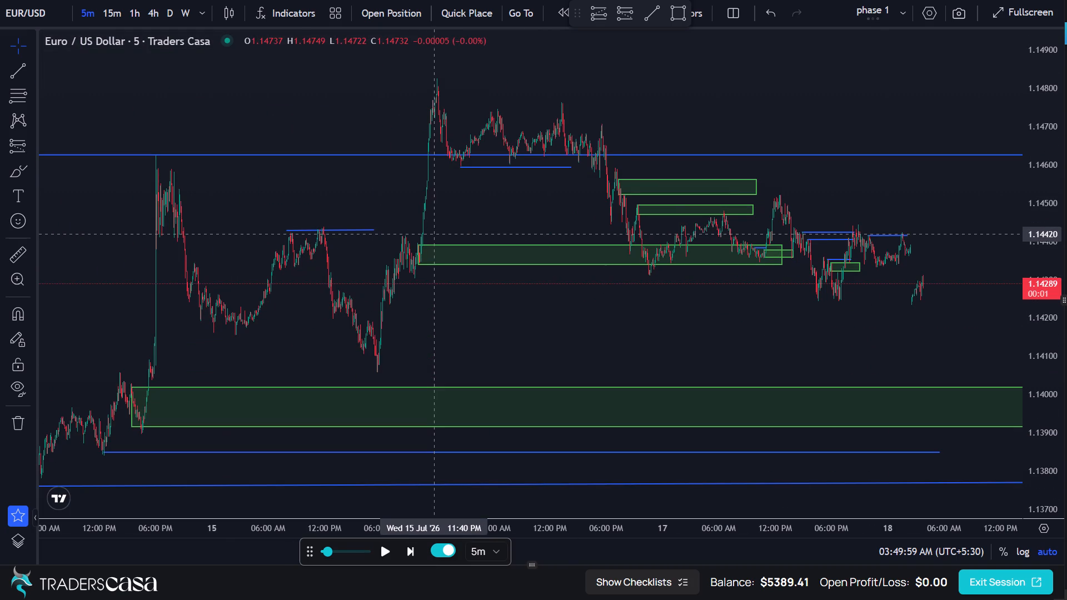
pyautogui.scroll(1, 435, 234)
pyautogui.scroll(-4, 435, 234)
pyautogui.scroll(3, 435, 234)
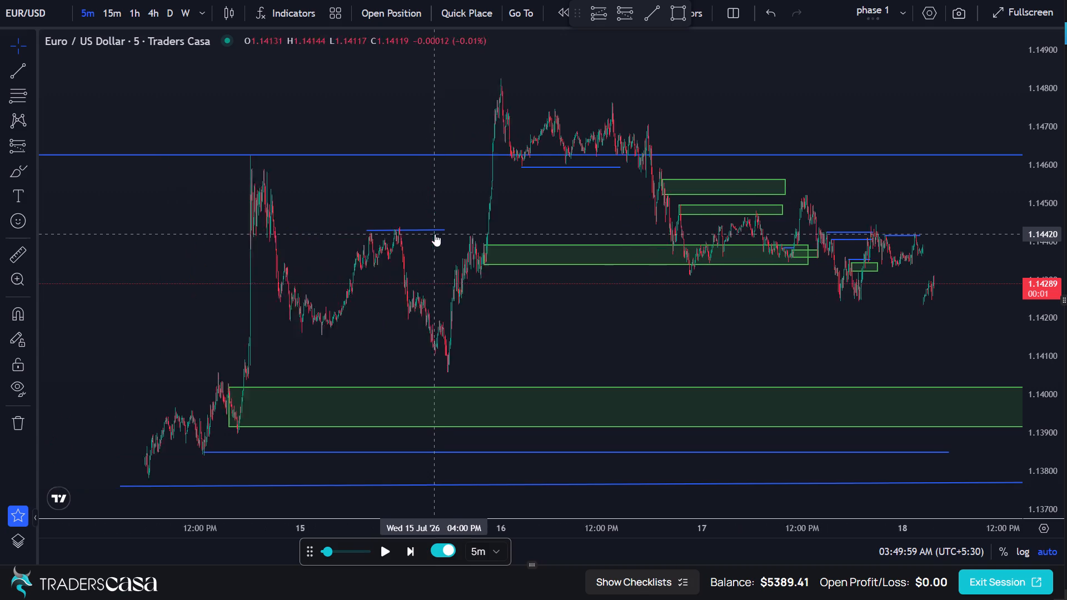
pyautogui.scroll(-5, 435, 234)
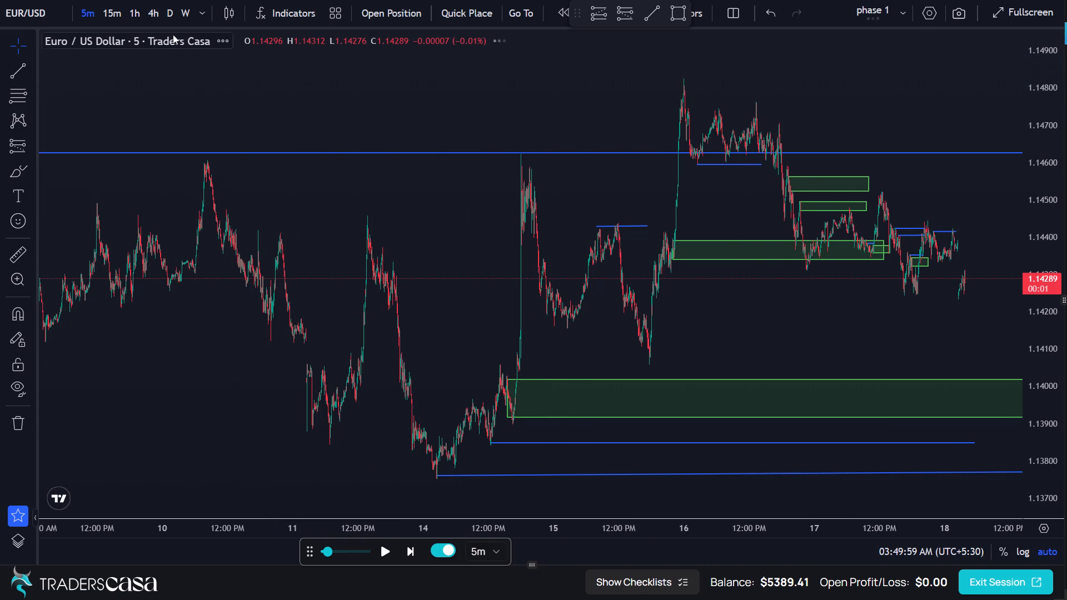
# Switch the EUR/USD chart to the 4-hour timeframe.
pyautogui.click(154, 9)
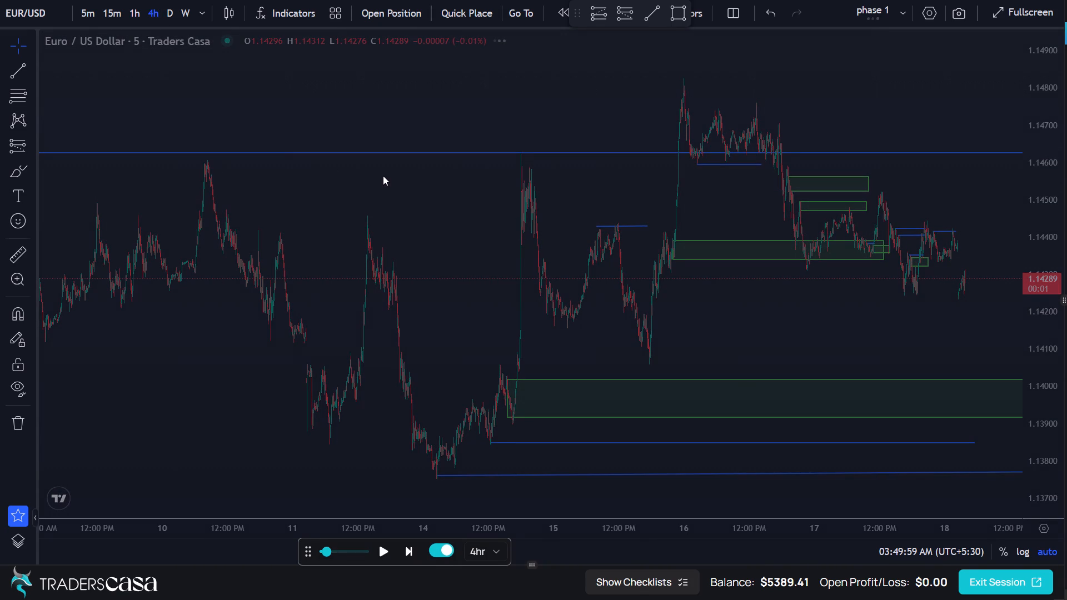
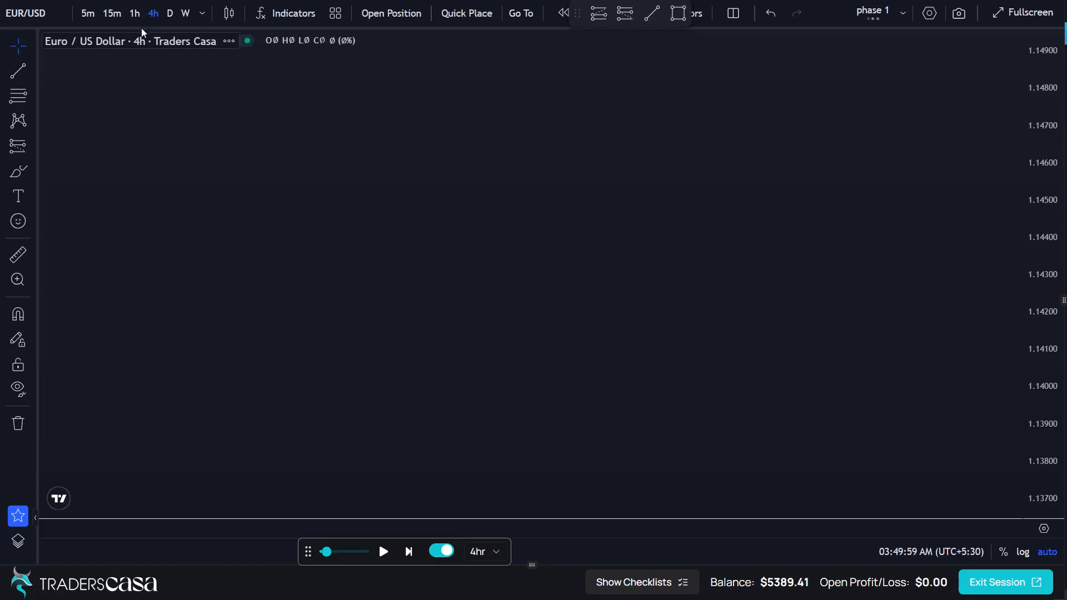
# Switch the blank EUR/USD chart to the 1-hour timeframe, then to 15 minutes, and check for price candles.
pyautogui.click(138, 11)
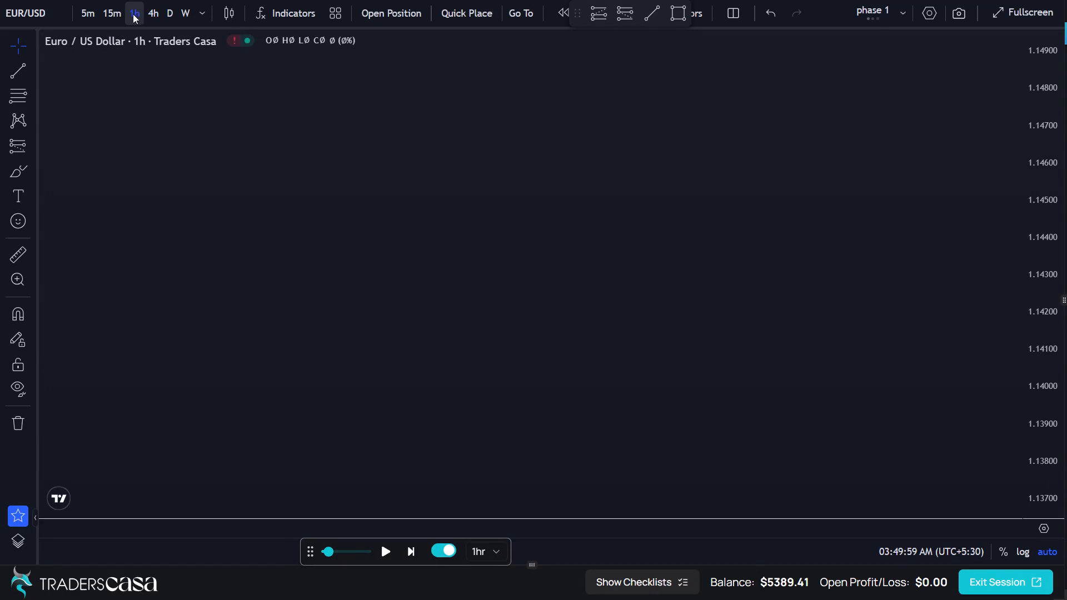
pyautogui.click(112, 14)
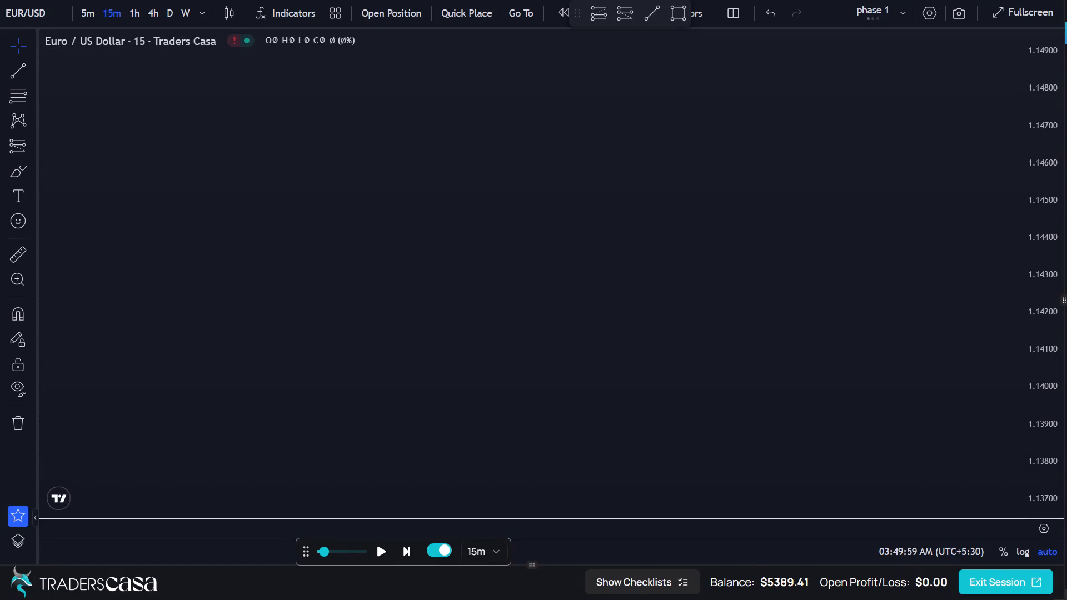
pyautogui.scroll(-8, 321, 159)
pyautogui.moveTo(320, 163); pyautogui.dragTo(662, 186)
pyautogui.moveTo(662, 186); pyautogui.dragTo(562, 204)
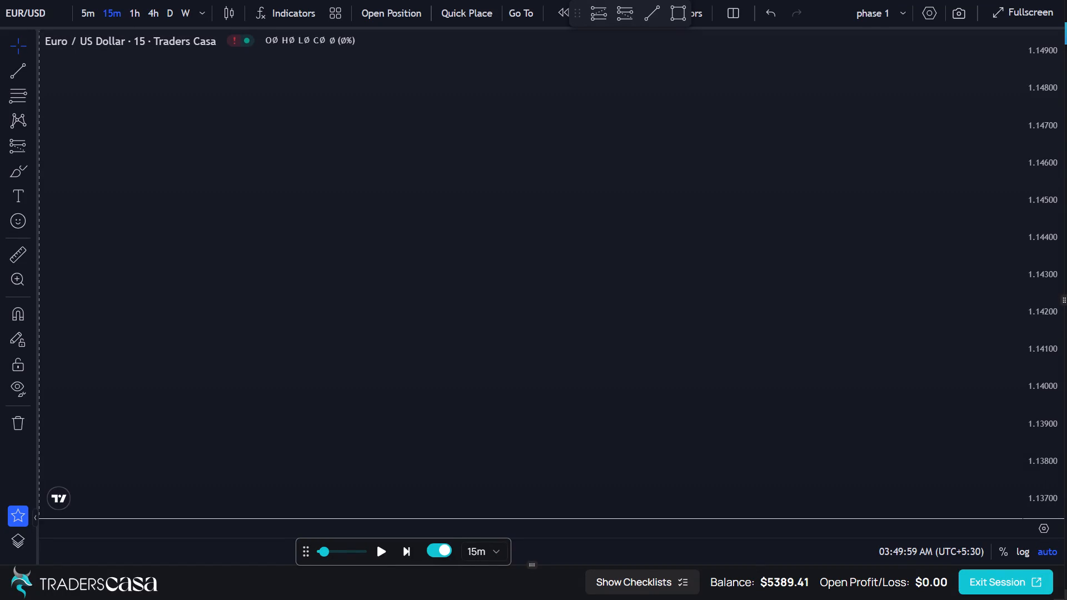
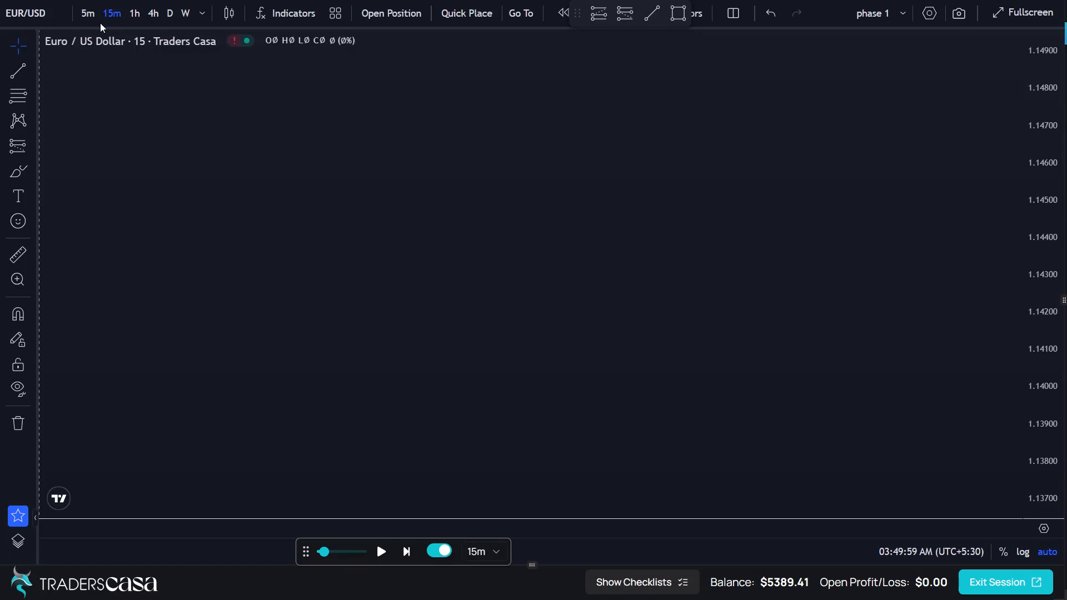
# Alternate the EUR/USD chart between the 5-minute and 15-minute timeframes to retry loading candles, ending on 5 minutes.
pyautogui.click(97, 19)
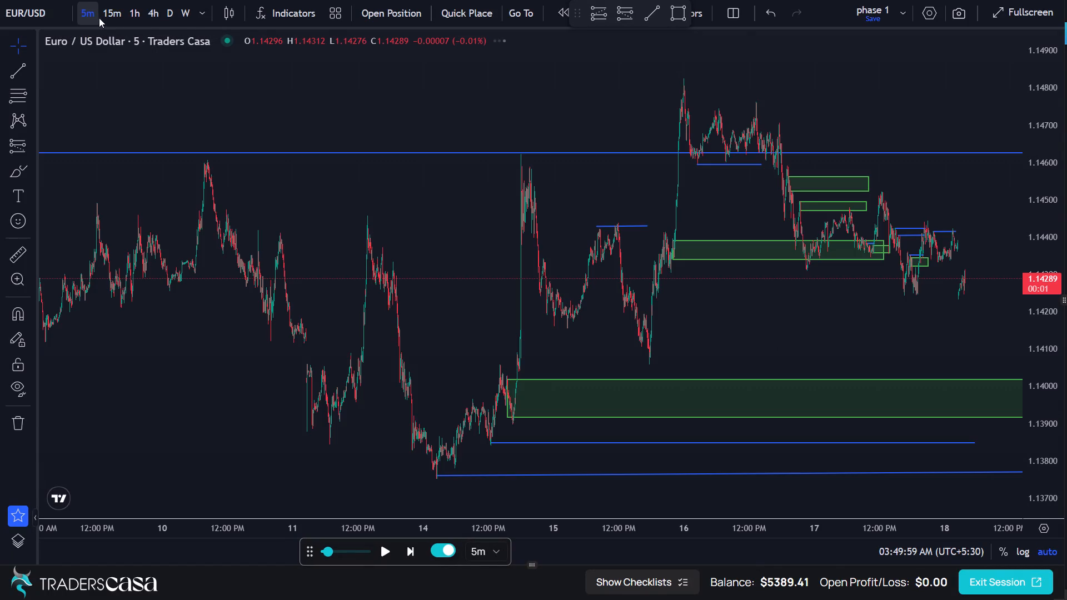
pyautogui.click(115, 12)
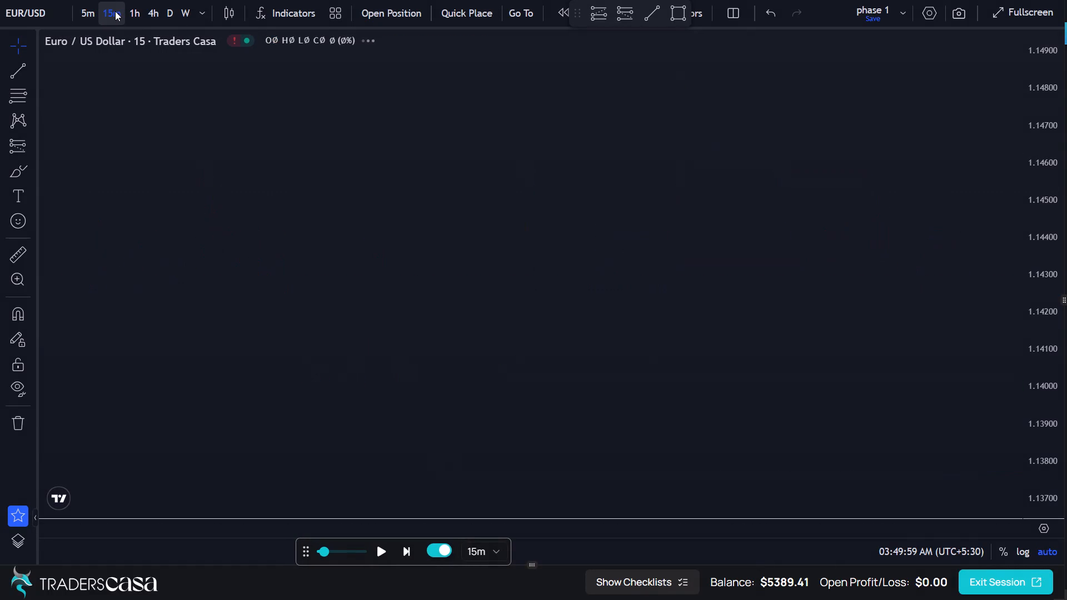
pyautogui.click(94, 18)
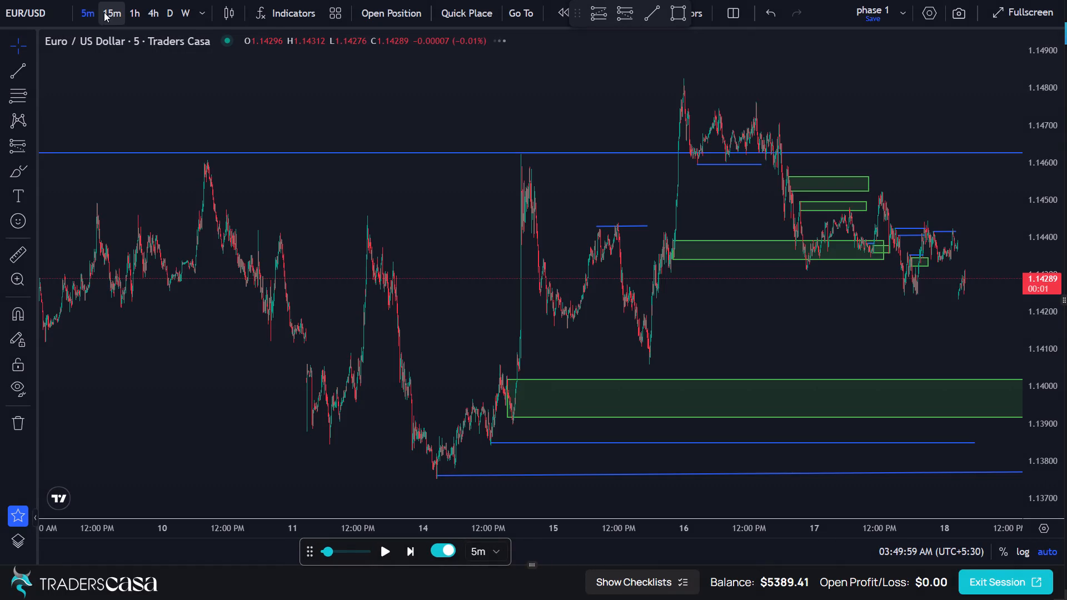
pyautogui.click(108, 11)
pyautogui.tripleClick(108, 11)
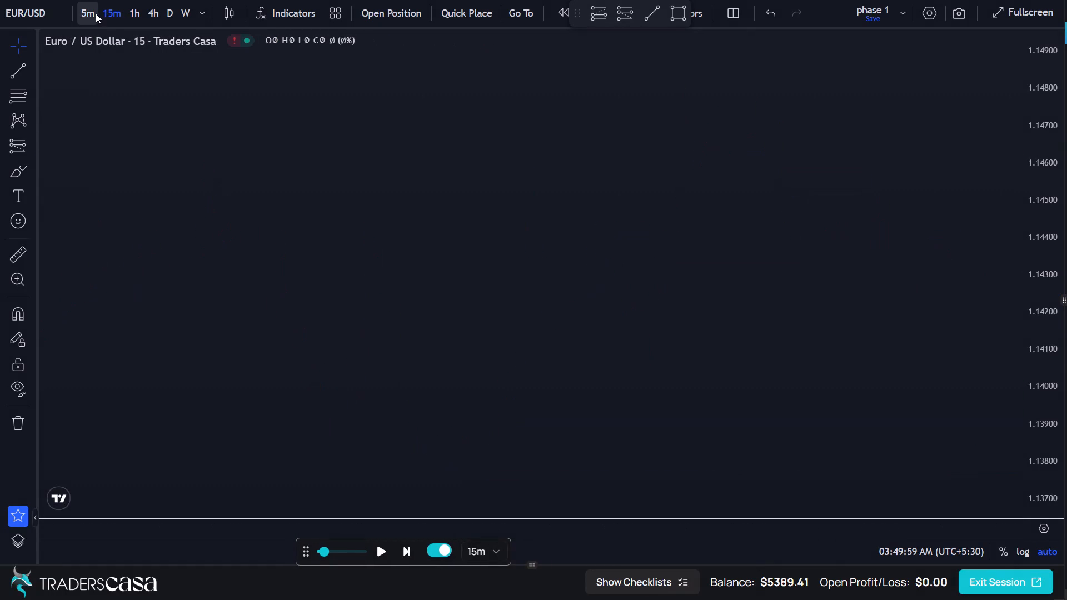
pyautogui.click(96, 13)
# Examine the EUR/USD 5-minute price structure from 9 to 18 July against the marked zones and levels.
pyautogui.moveTo(776, 303); pyautogui.dragTo(458, 359)
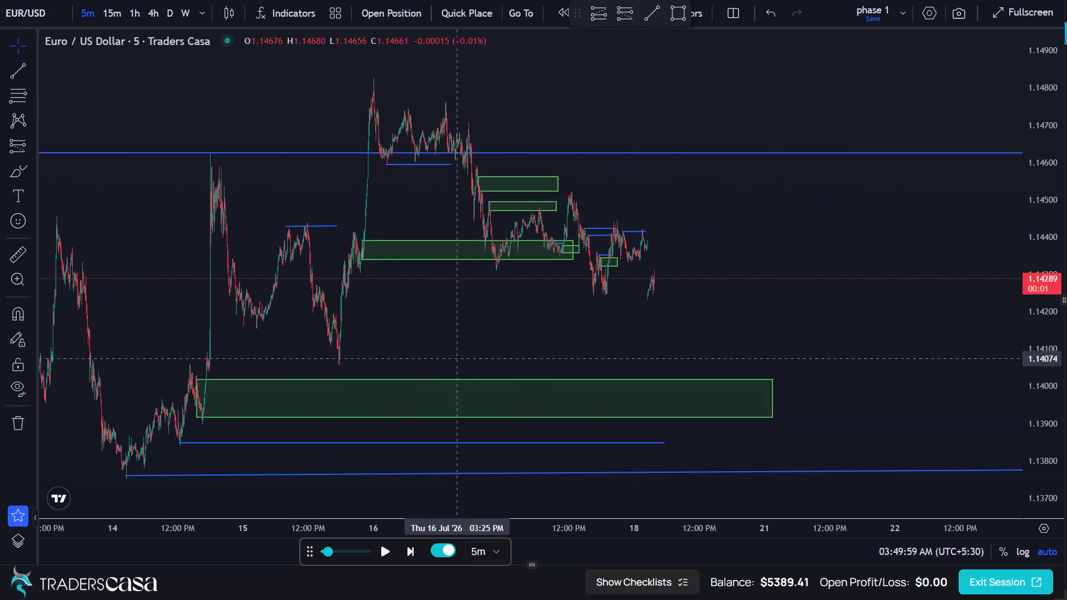
pyautogui.scroll(9, 457, 359)
pyautogui.moveTo(405, 342); pyautogui.dragTo(759, 304)
pyautogui.scroll(1, 629, 338)
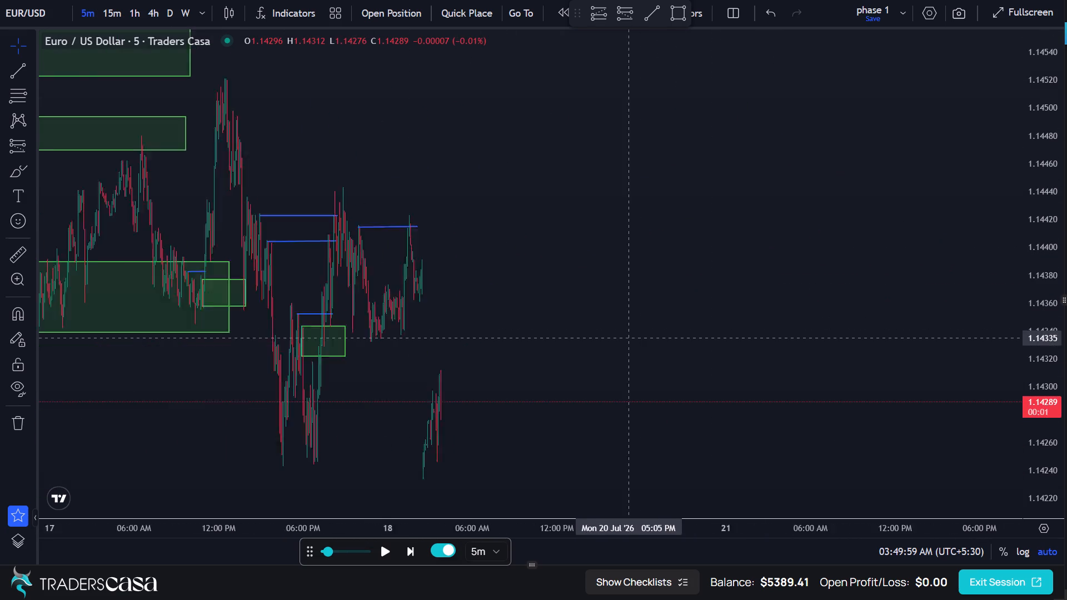
pyautogui.scroll(1, 629, 338)
pyautogui.scroll(-12, 505, 322)
pyautogui.scroll(-10, 506, 321)
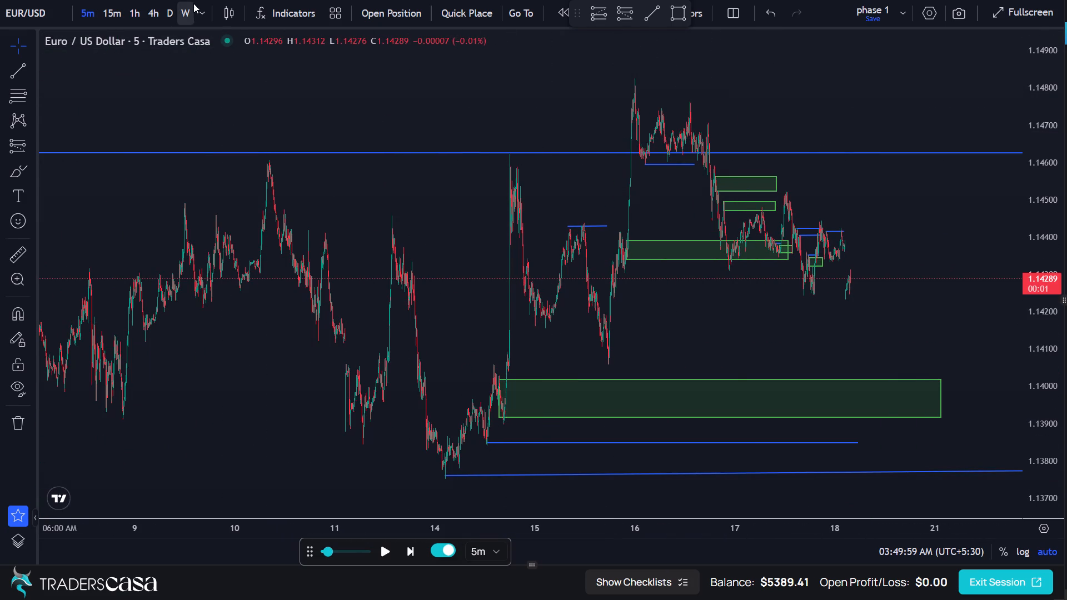
pyautogui.scroll(-3, 541, 127)
pyautogui.scroll(2, 541, 127)
pyautogui.scroll(-11, 541, 127)
pyautogui.scroll(-15, 410, 134)
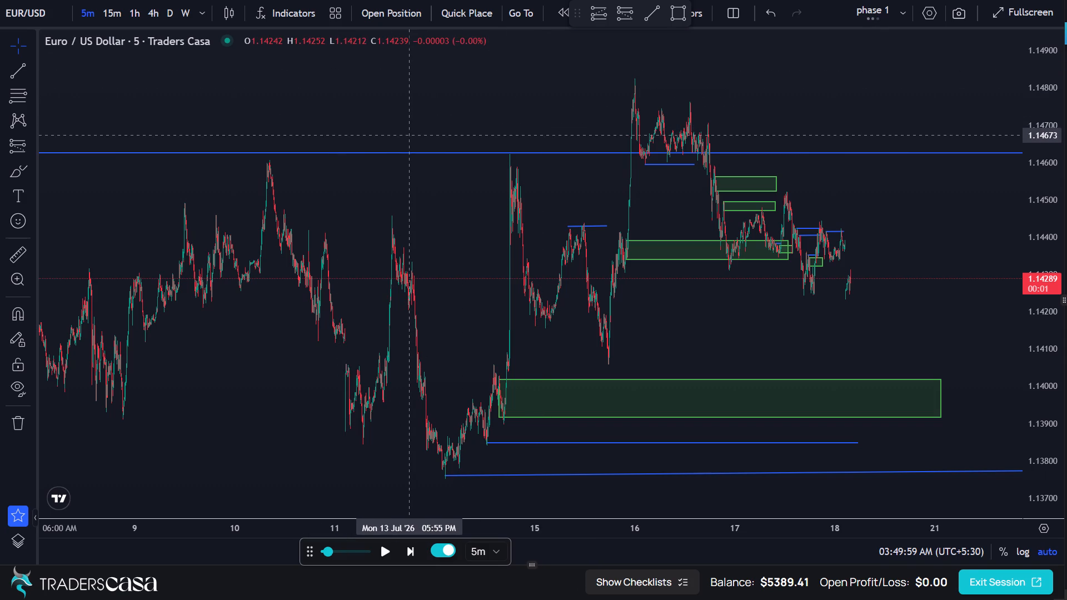
pyautogui.moveTo(172, 178); pyautogui.dragTo(426, 198)
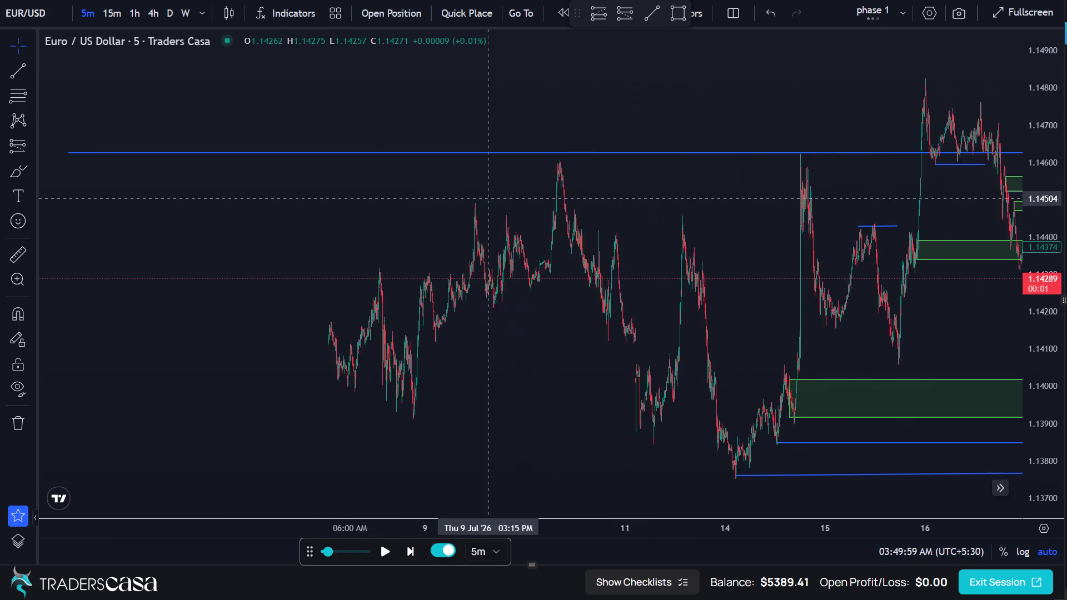
pyautogui.moveTo(426, 198); pyautogui.dragTo(185, 202)
pyautogui.moveTo(472, 192); pyautogui.dragTo(195, 227)
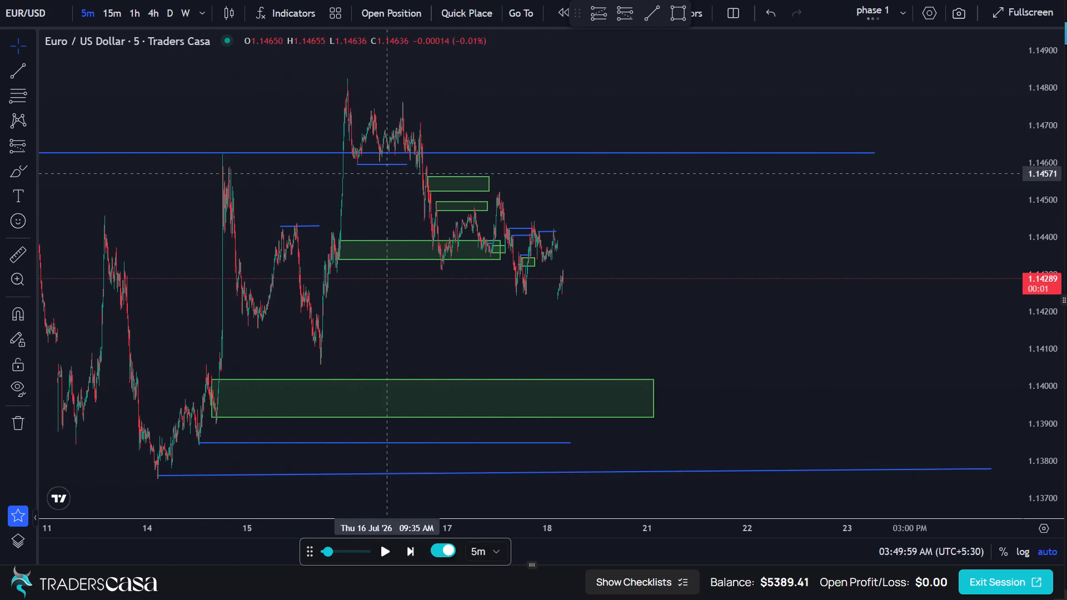
# Examine the 5-minute candles before and after the price gap between 18 and 20 July.
pyautogui.scroll(11, 411, 173)
pyautogui.moveTo(200, 189); pyautogui.dragTo(711, 189)
pyautogui.scroll(4, 507, 230)
pyautogui.moveTo(330, 192); pyautogui.dragTo(542, 210)
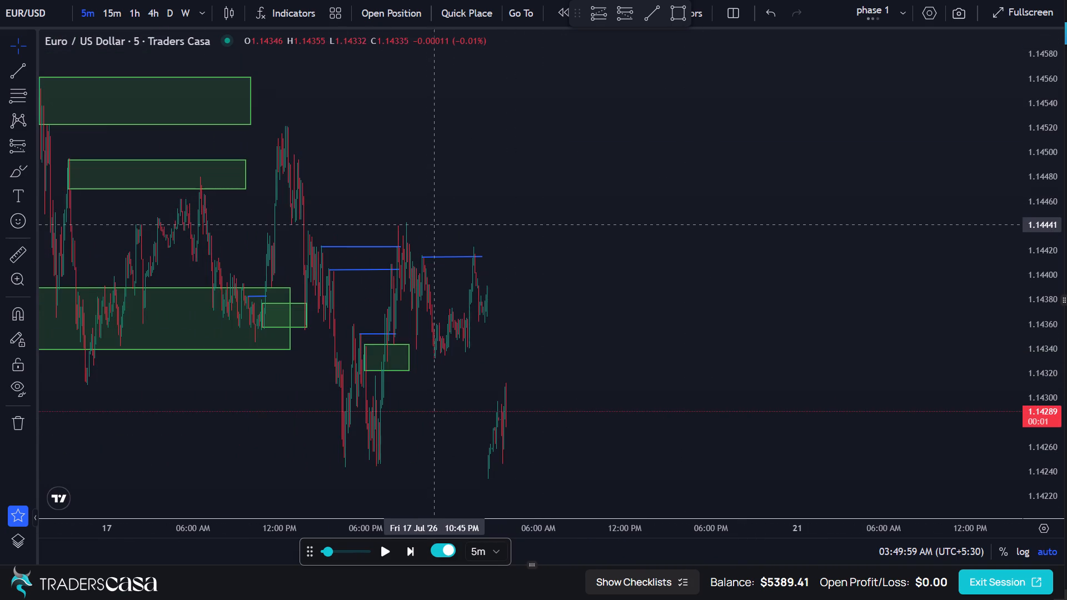
pyautogui.scroll(3, 437, 213)
pyautogui.moveTo(437, 213); pyautogui.dragTo(769, 208)
pyautogui.scroll(5, 719, 241)
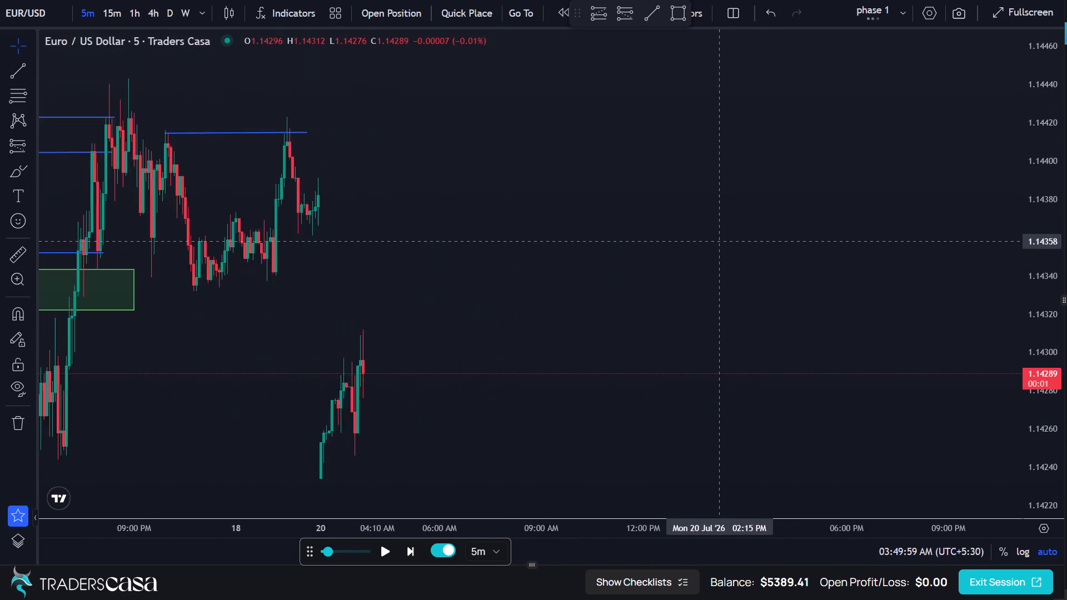
pyautogui.scroll(2, 719, 241)
pyautogui.moveTo(493, 232); pyautogui.dragTo(872, 217)
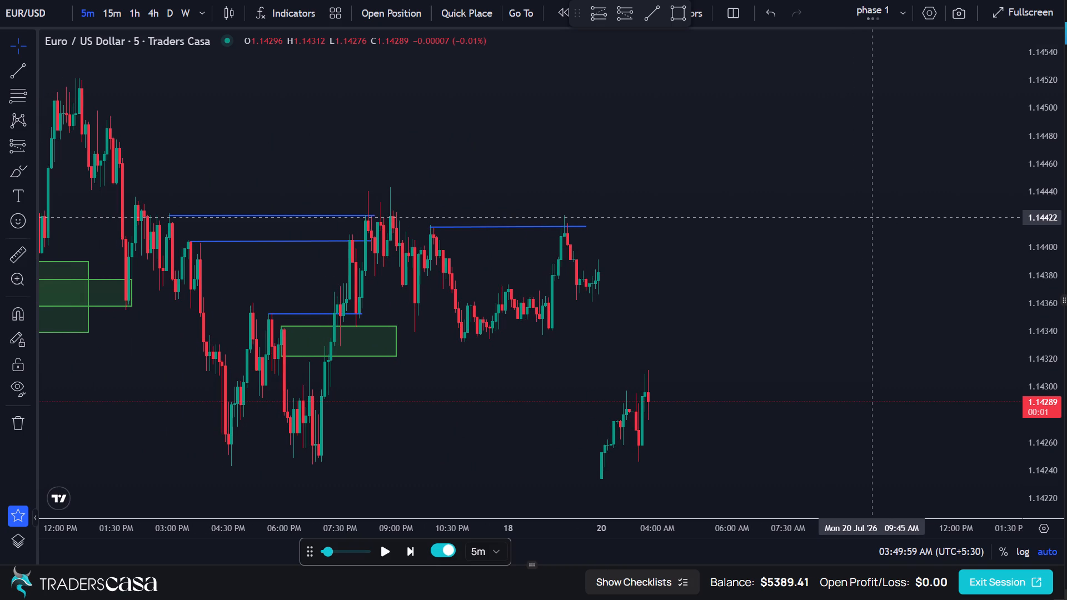
pyautogui.scroll(5, 709, 257)
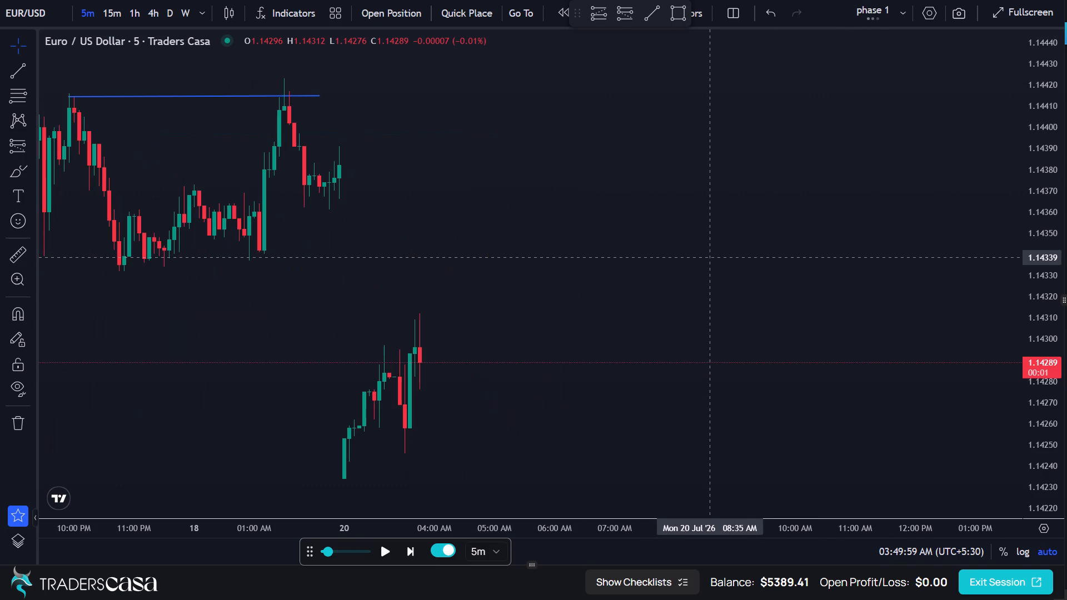
pyautogui.scroll(-3, 709, 257)
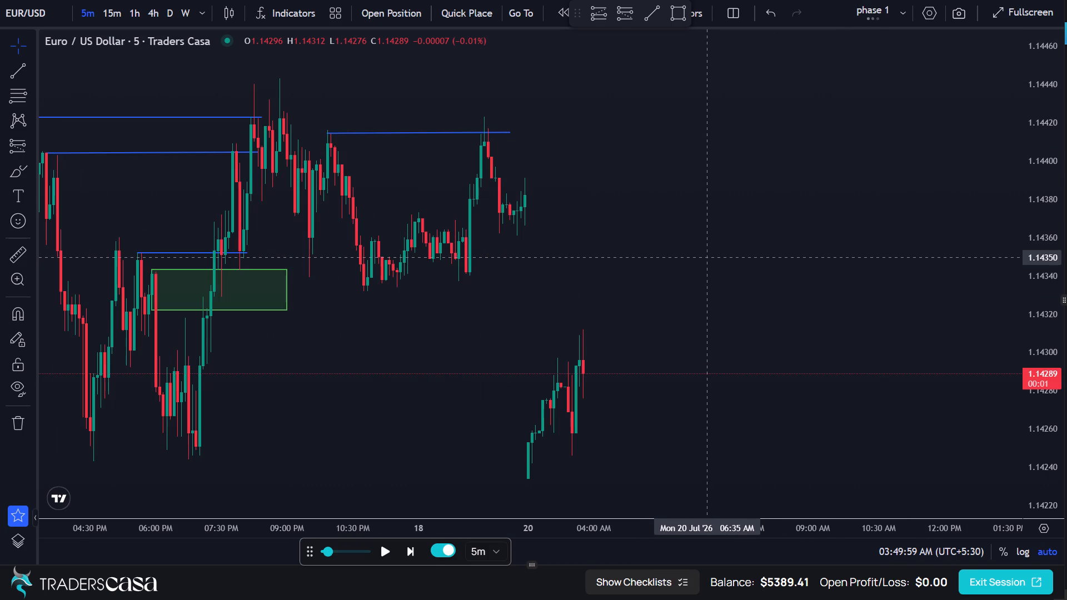
pyautogui.scroll(-2, 709, 257)
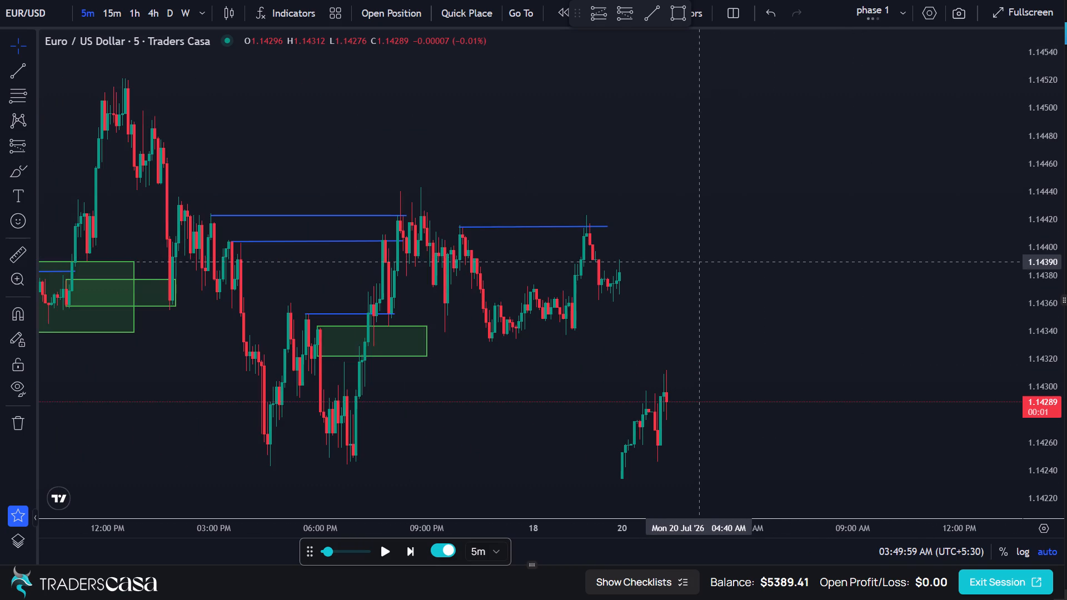
pyautogui.scroll(5, 646, 283)
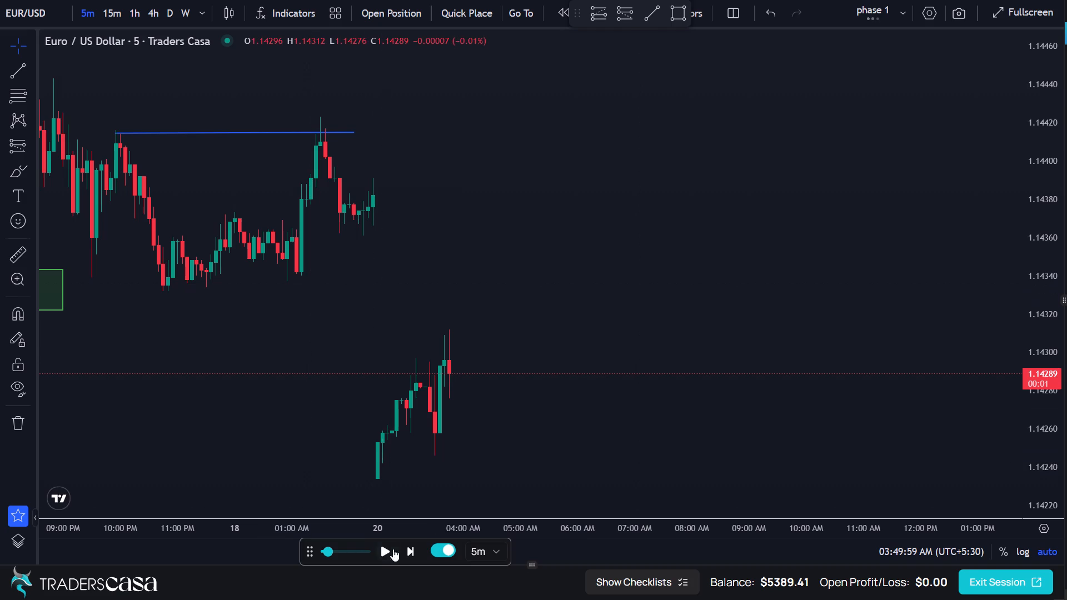
# Advance the replay in 5-minute candles to 06:54:59 AM on 20 July.
pyautogui.tripleClick(404, 550)
pyautogui.tripleClick(404, 550)
pyautogui.tripleClick(404, 550)
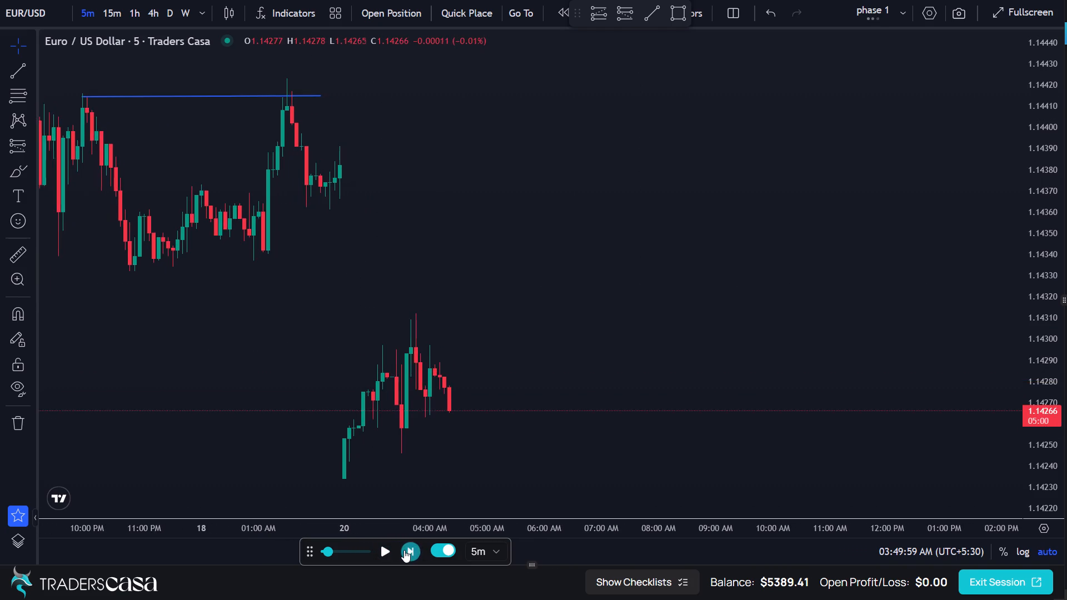
pyautogui.tripleClick(404, 550)
pyautogui.doubleClick(404, 550)
pyautogui.click(404, 550)
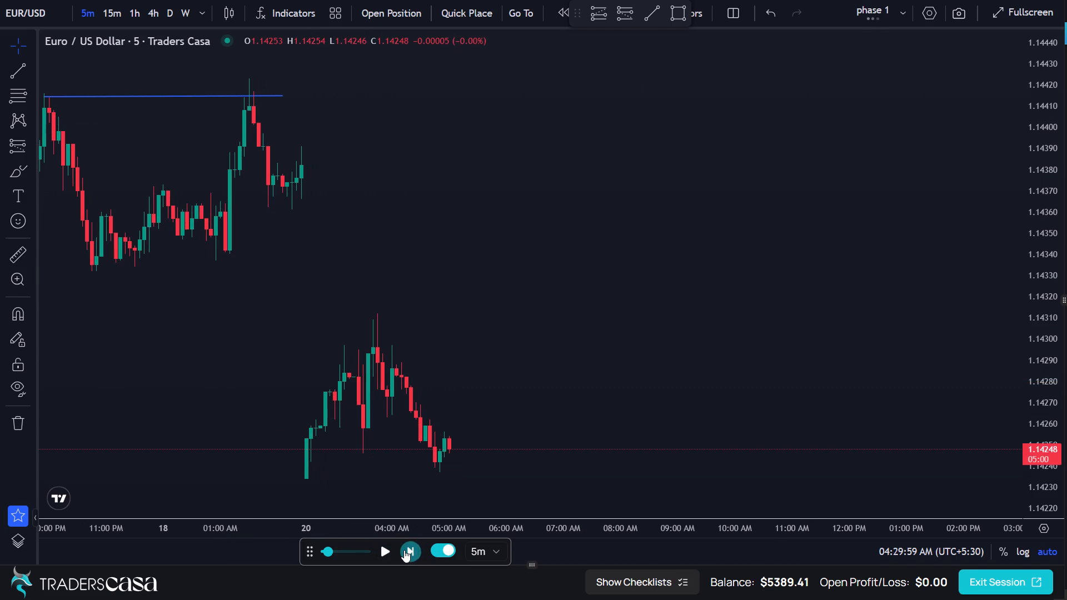
pyautogui.click(404, 550)
pyautogui.click(404, 550)
pyautogui.tripleClick(404, 550)
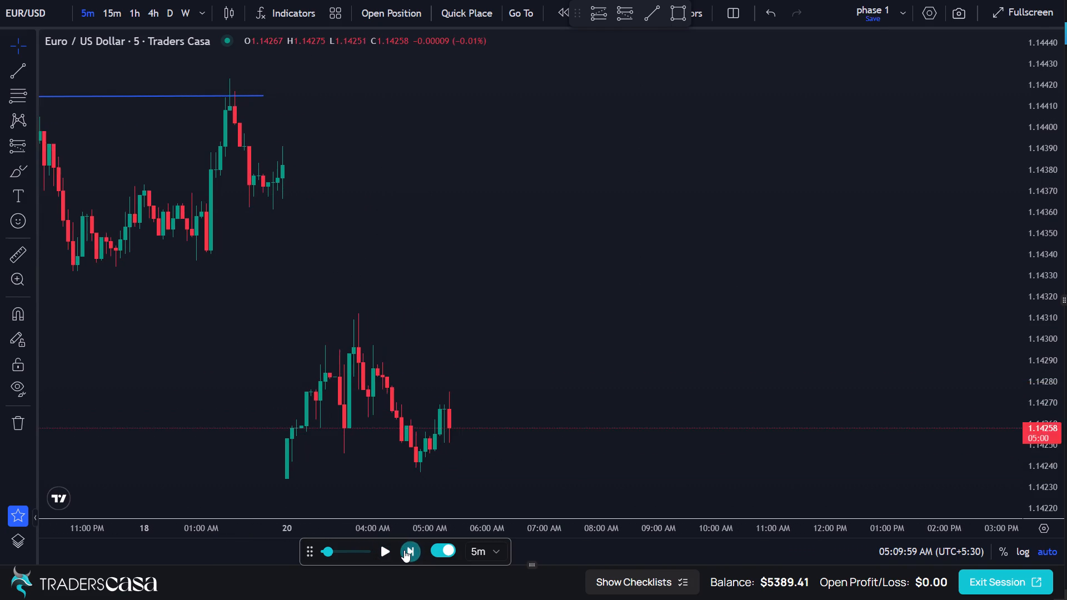
pyautogui.tripleClick(404, 550)
pyautogui.tripleClick(404, 550)
pyautogui.tripleClick(404, 550)
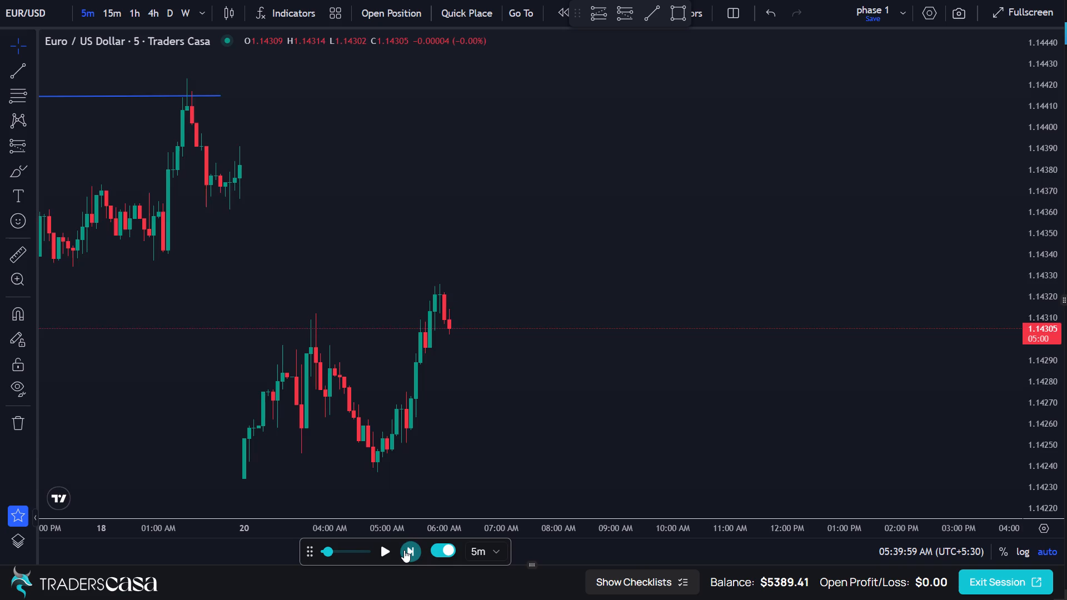
pyautogui.tripleClick(404, 550)
pyautogui.tripleClick(404, 550)
pyautogui.doubleClick(404, 550)
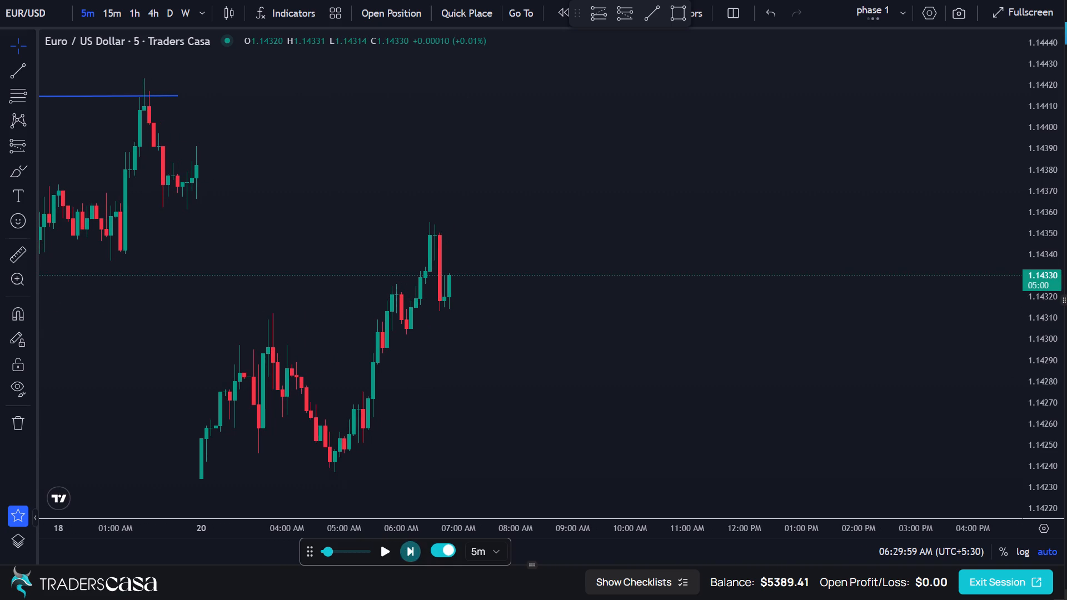
# Draw a level trend line at about 1.14246 from the 03:30 AM low to about 04:50 AM on 20 July.
pyautogui.scroll(2, 407, 432)
pyautogui.moveTo(355, 447); pyautogui.dragTo(534, 434)
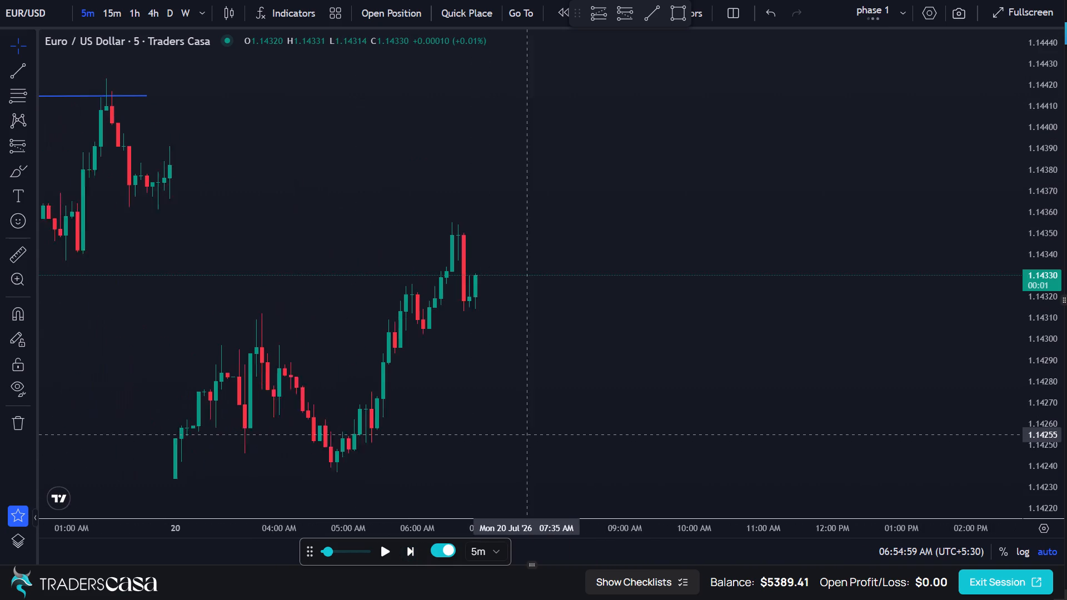
pyautogui.moveTo(534, 434); pyautogui.dragTo(549, 434)
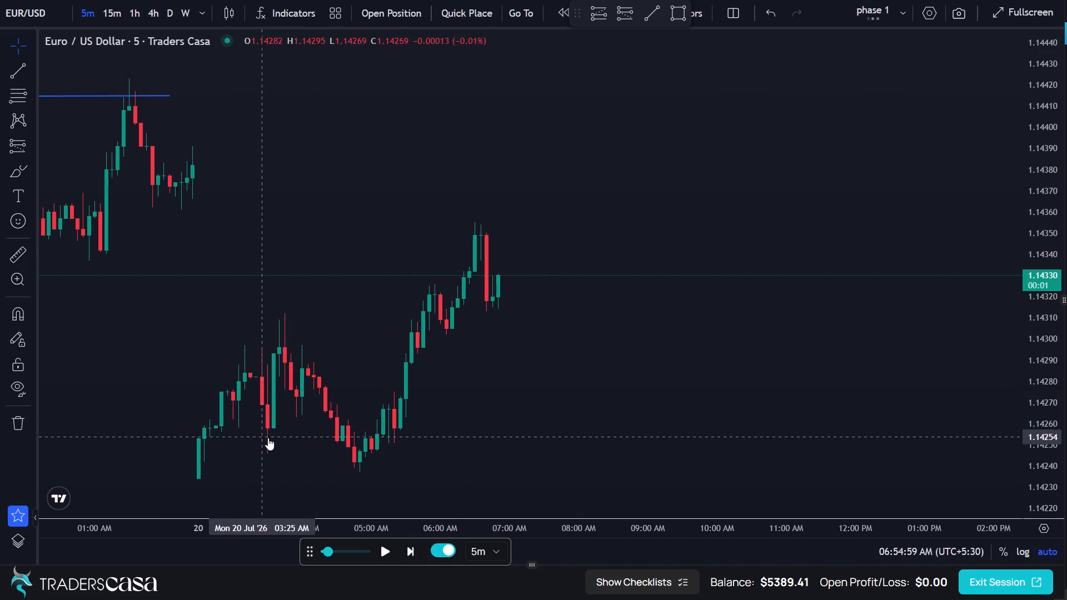
pyautogui.click(19, 73)
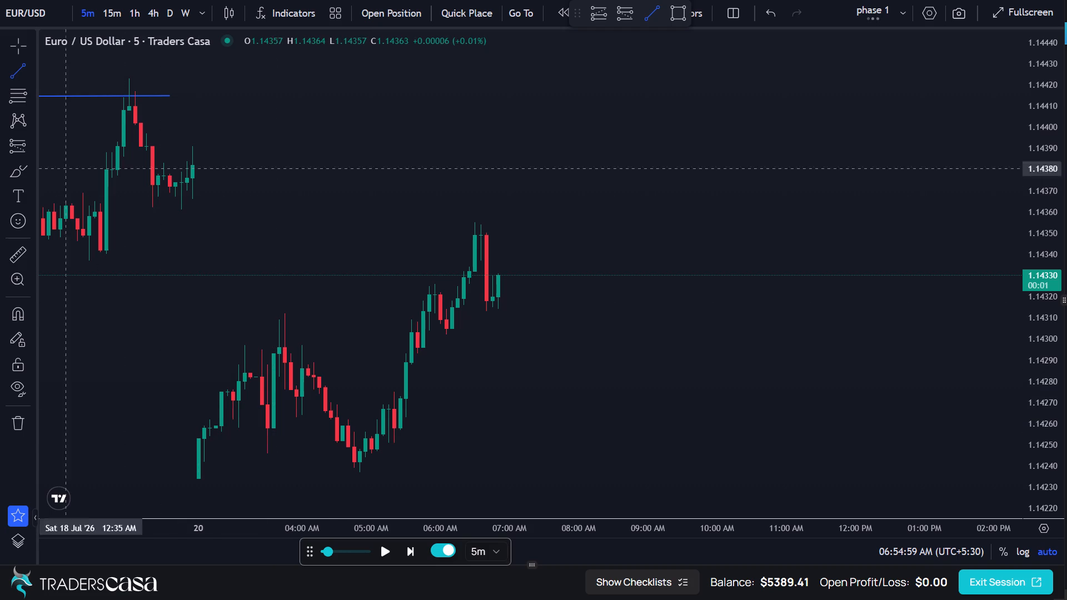
pyautogui.click(270, 454)
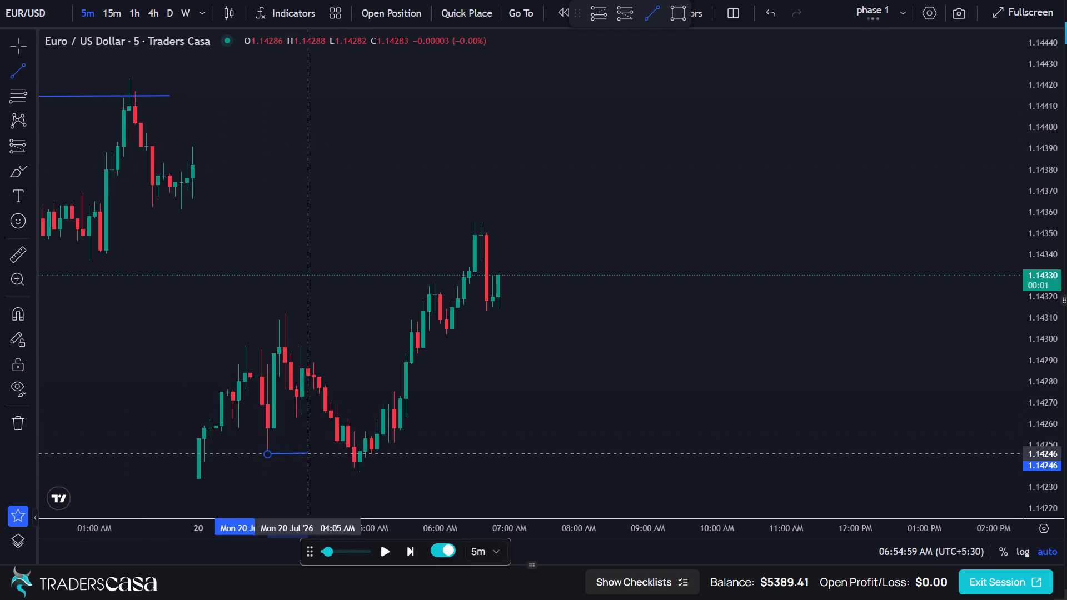
pyautogui.click(360, 454)
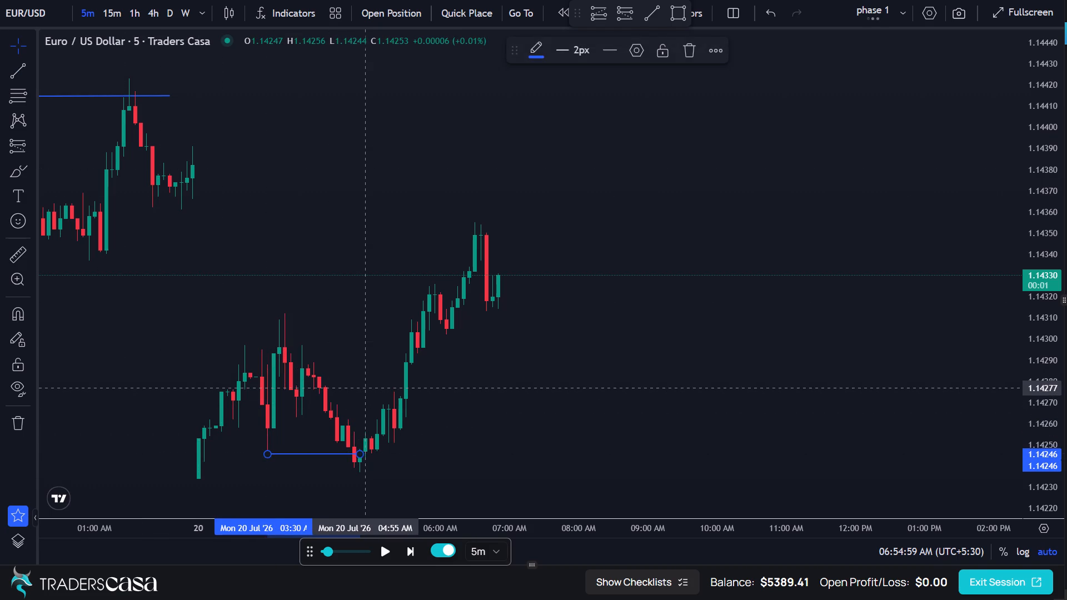
pyautogui.click(368, 388)
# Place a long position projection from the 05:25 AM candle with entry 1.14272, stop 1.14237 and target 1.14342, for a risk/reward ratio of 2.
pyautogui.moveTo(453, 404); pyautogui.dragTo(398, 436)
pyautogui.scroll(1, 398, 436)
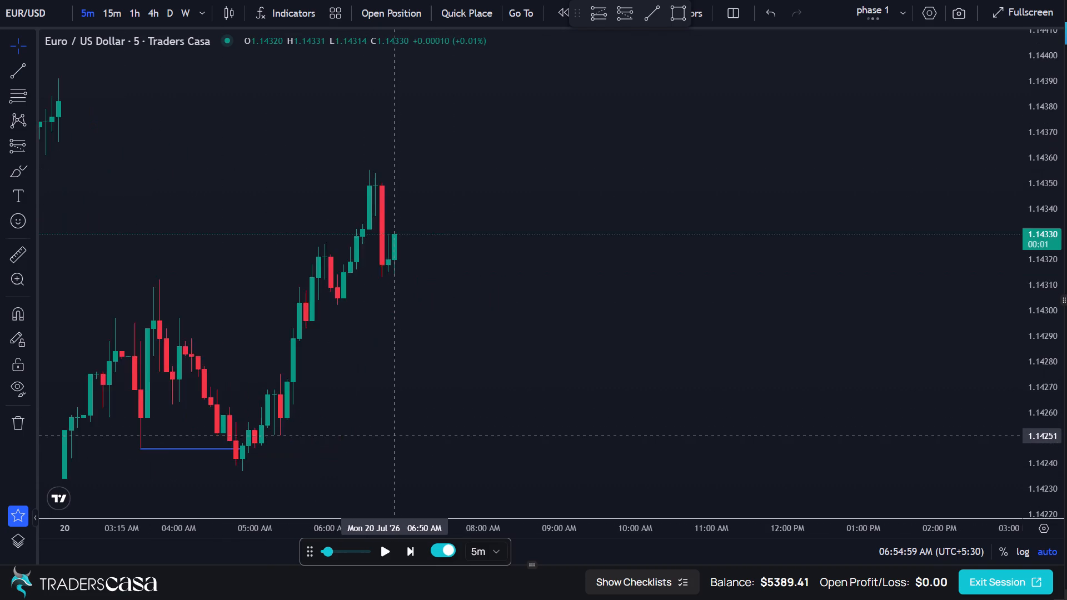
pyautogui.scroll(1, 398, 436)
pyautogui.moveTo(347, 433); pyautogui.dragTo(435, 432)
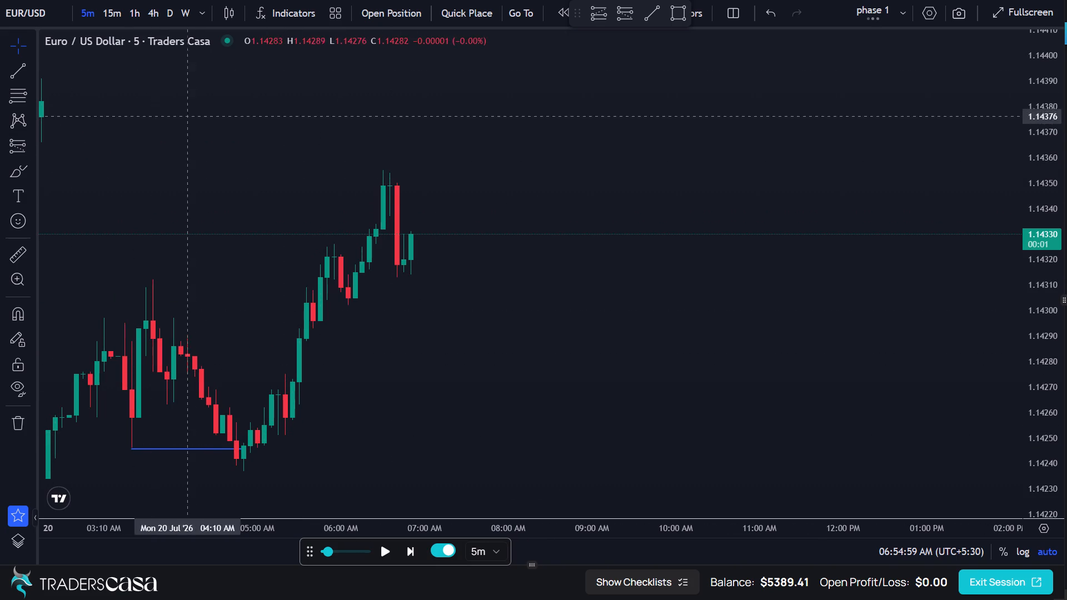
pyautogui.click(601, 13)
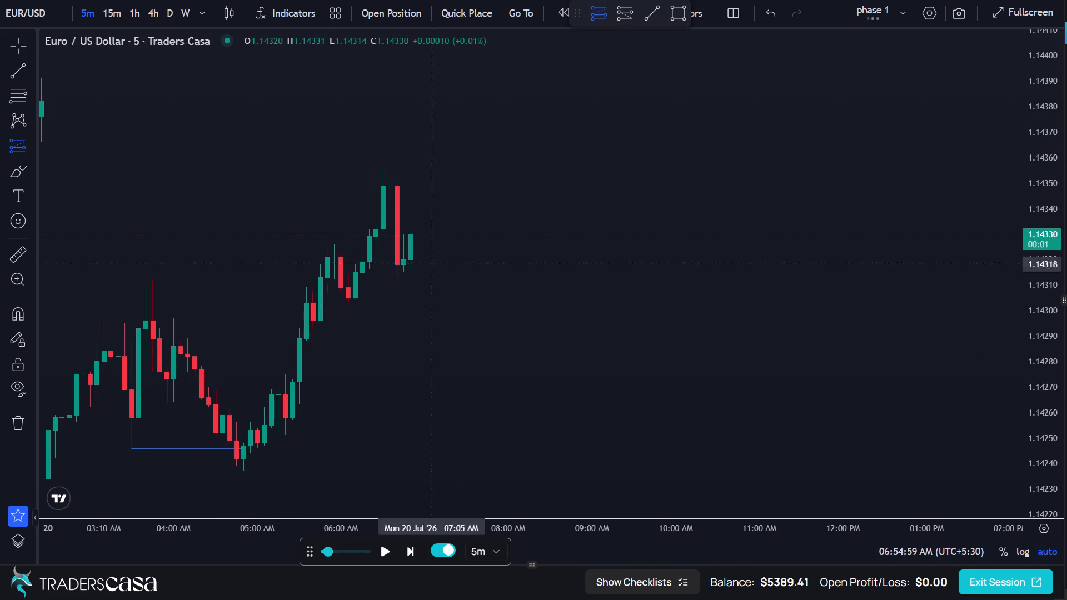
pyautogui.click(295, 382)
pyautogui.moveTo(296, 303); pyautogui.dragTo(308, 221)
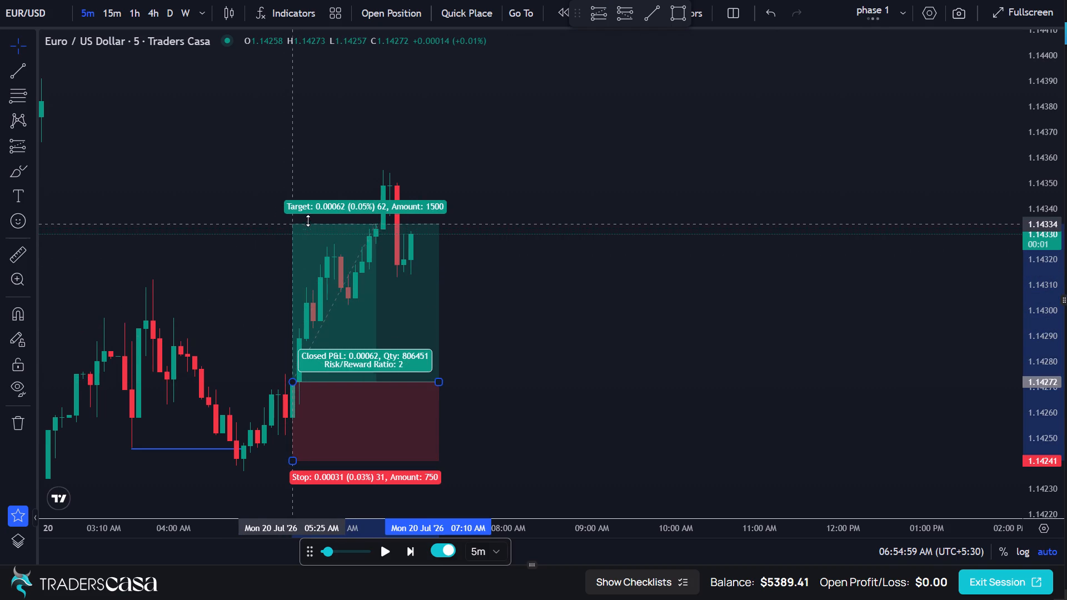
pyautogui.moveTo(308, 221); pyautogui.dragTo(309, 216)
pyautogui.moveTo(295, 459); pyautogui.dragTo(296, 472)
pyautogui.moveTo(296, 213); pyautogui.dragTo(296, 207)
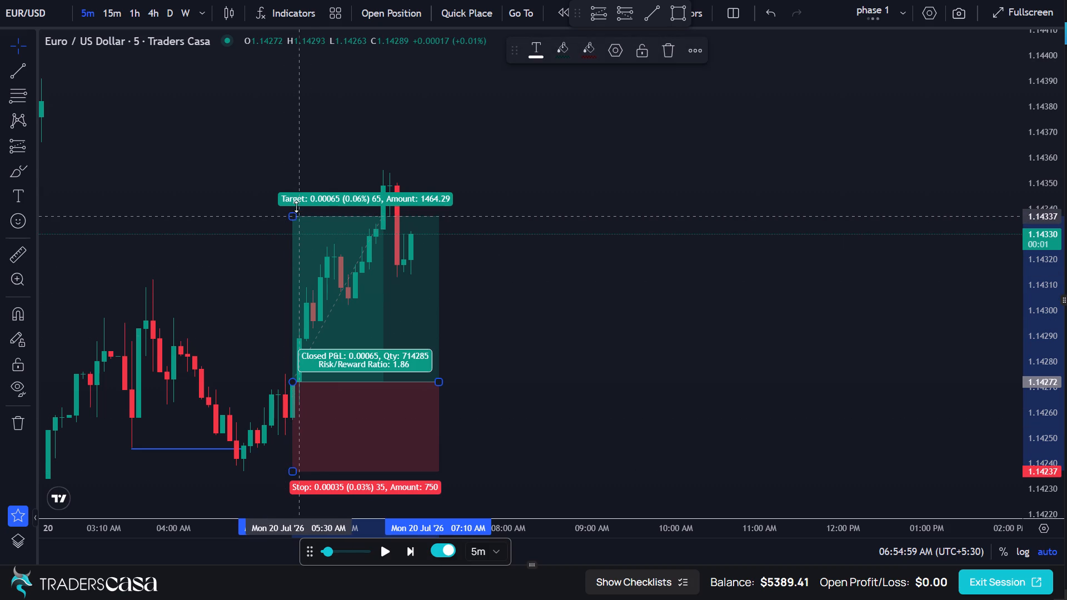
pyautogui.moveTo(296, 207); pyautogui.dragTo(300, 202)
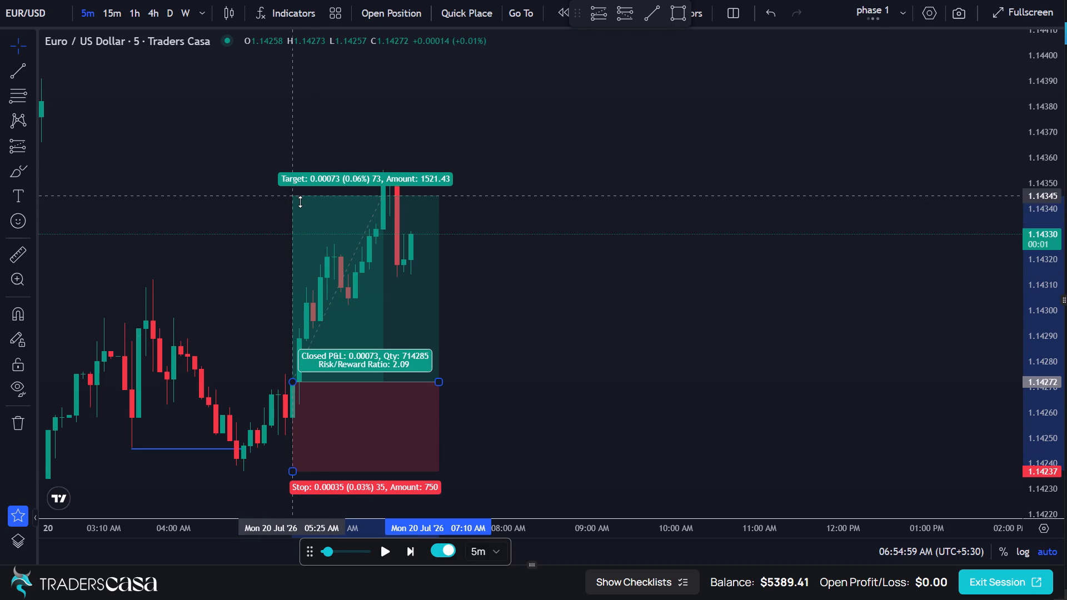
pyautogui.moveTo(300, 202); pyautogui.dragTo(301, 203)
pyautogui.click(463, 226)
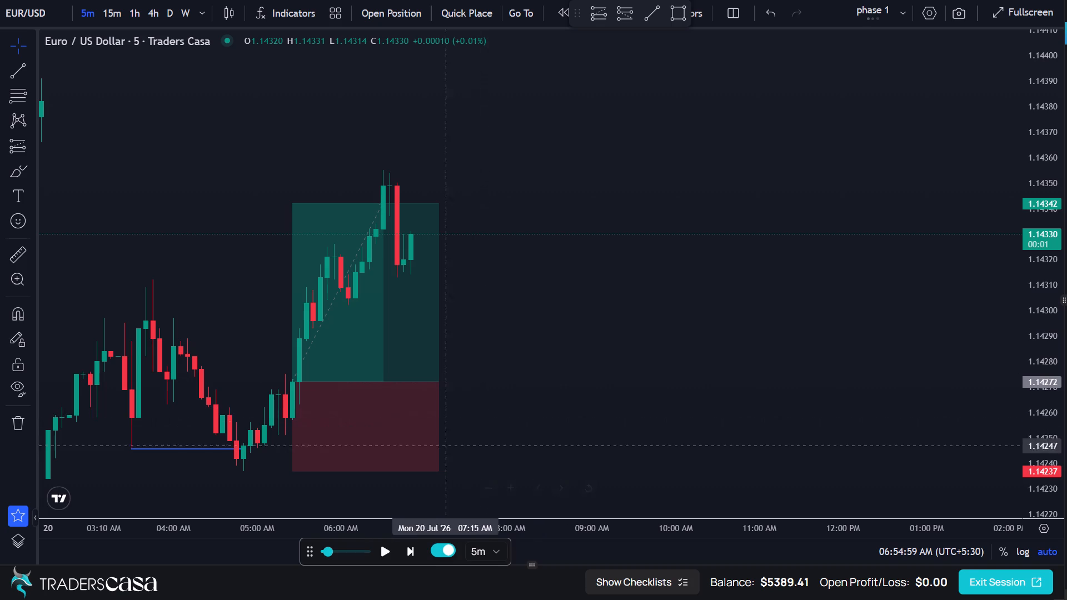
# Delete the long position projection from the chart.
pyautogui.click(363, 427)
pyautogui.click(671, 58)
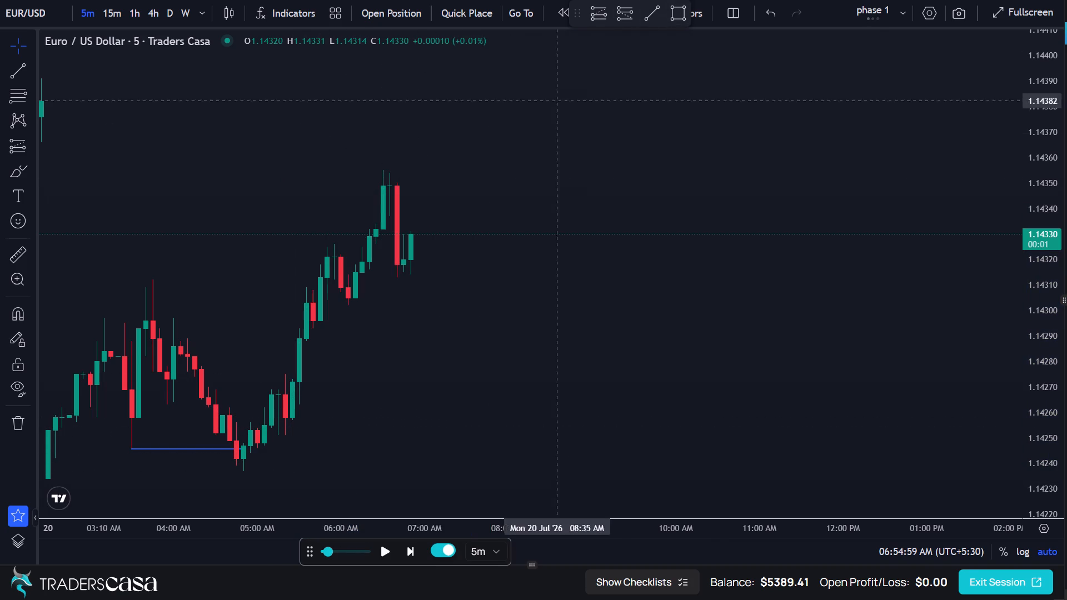
# Draw a rectangle zone between about 1.14308 and 1.14293 from the 05:40 AM candle to about 08:30 AM on 20 July.
pyautogui.click(31, 147)
pyautogui.click(31, 147)
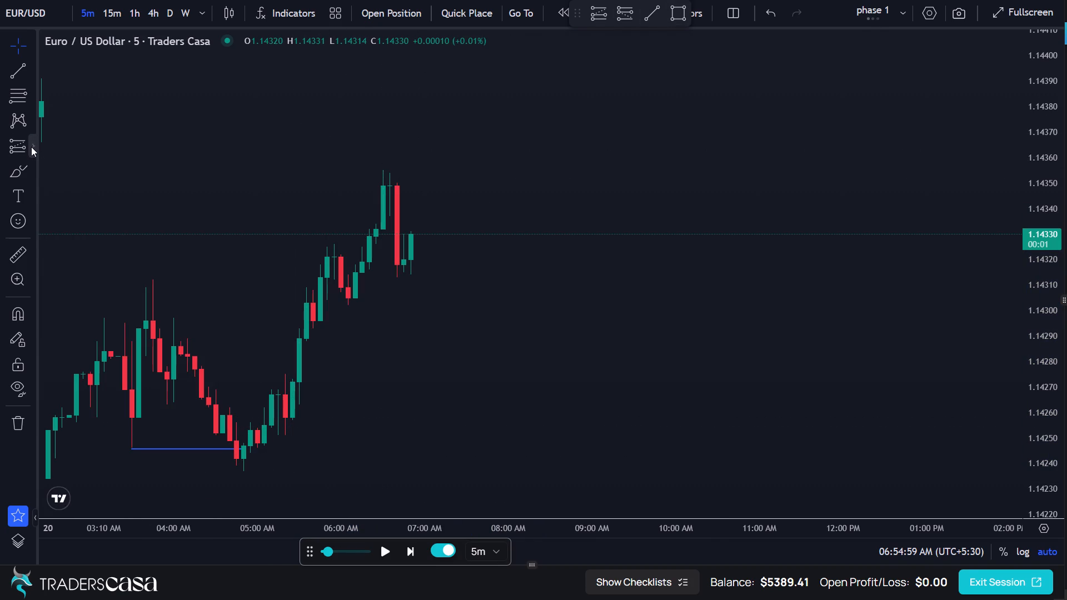
pyautogui.click(677, 14)
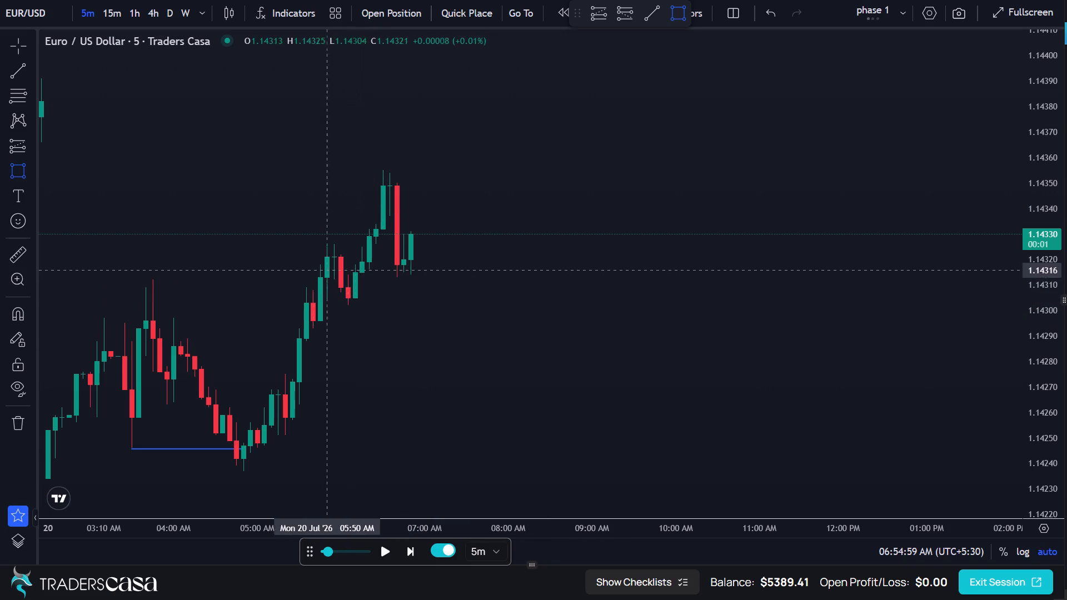
pyautogui.click(313, 289)
pyautogui.moveTo(392, 320); pyautogui.dragTo(445, 317)
pyautogui.moveTo(426, 321); pyautogui.dragTo(572, 321)
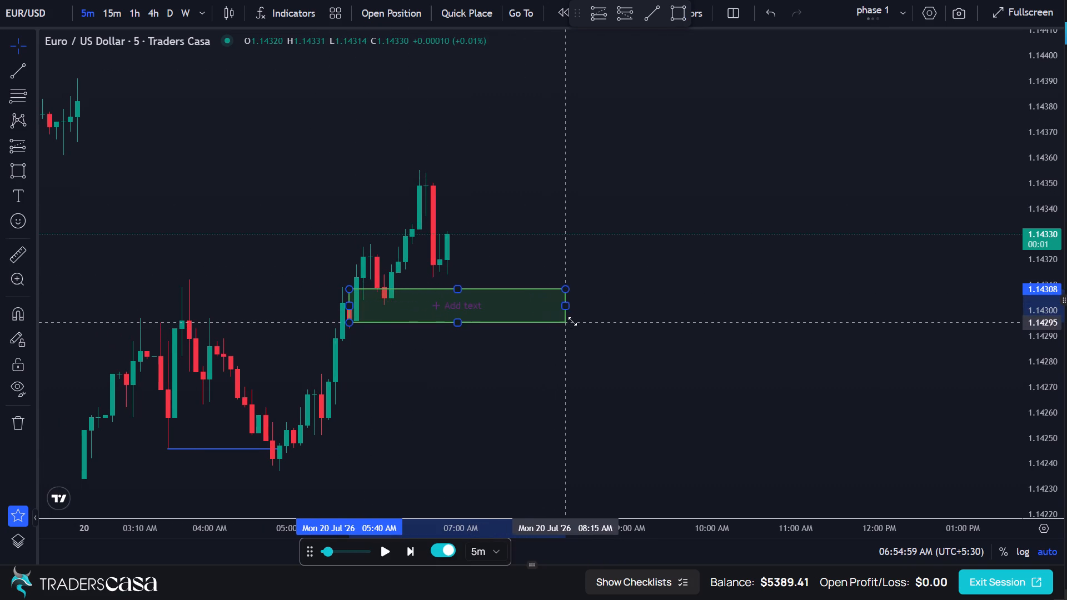
pyautogui.moveTo(572, 321); pyautogui.dragTo(588, 328)
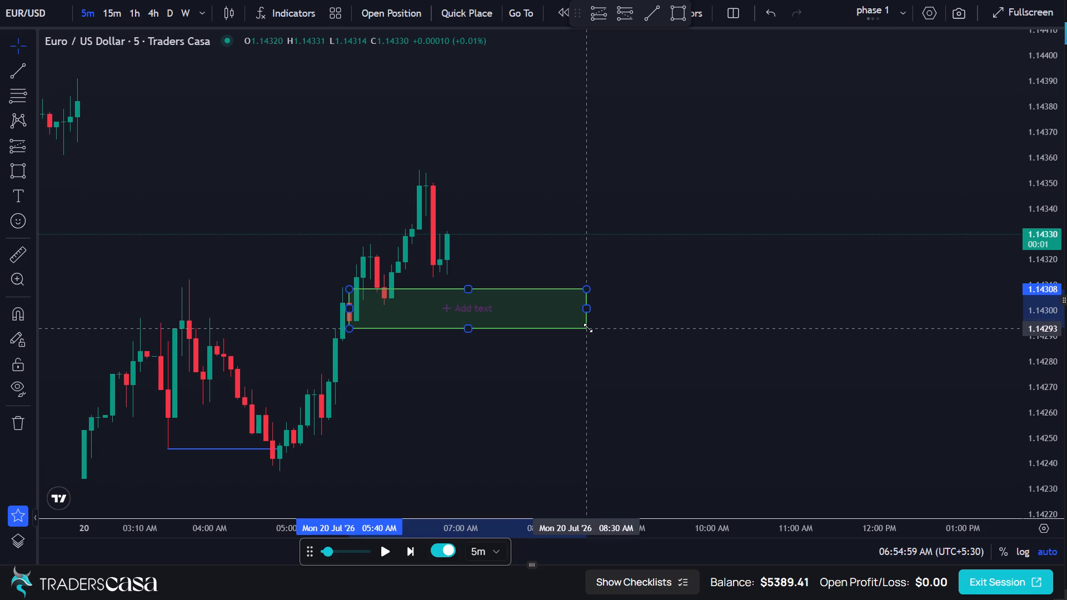
pyautogui.moveTo(588, 328); pyautogui.dragTo(589, 328)
pyautogui.click(528, 230)
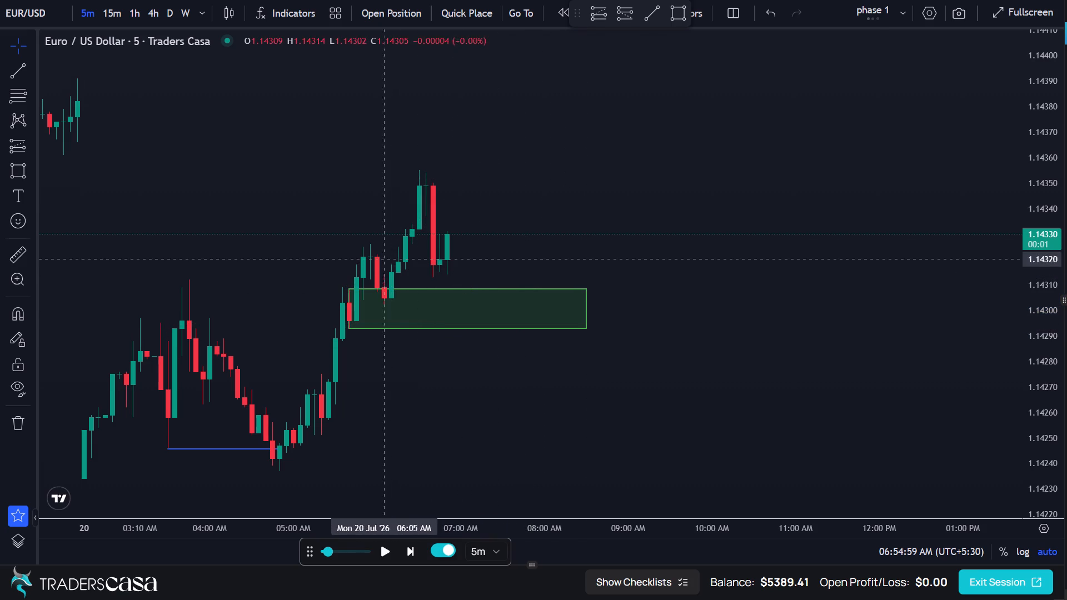
# Draw a second rectangle zone between about 1.14314 and 1.14303 from the 06:05 AM candle to about 08:45 AM.
pyautogui.click(20, 169)
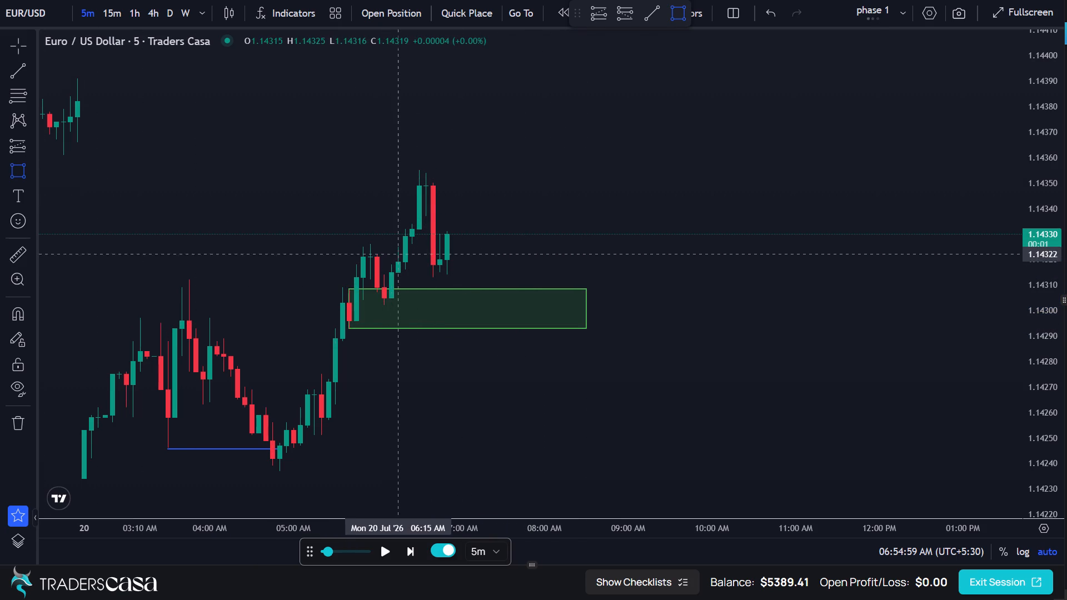
pyautogui.click(383, 274)
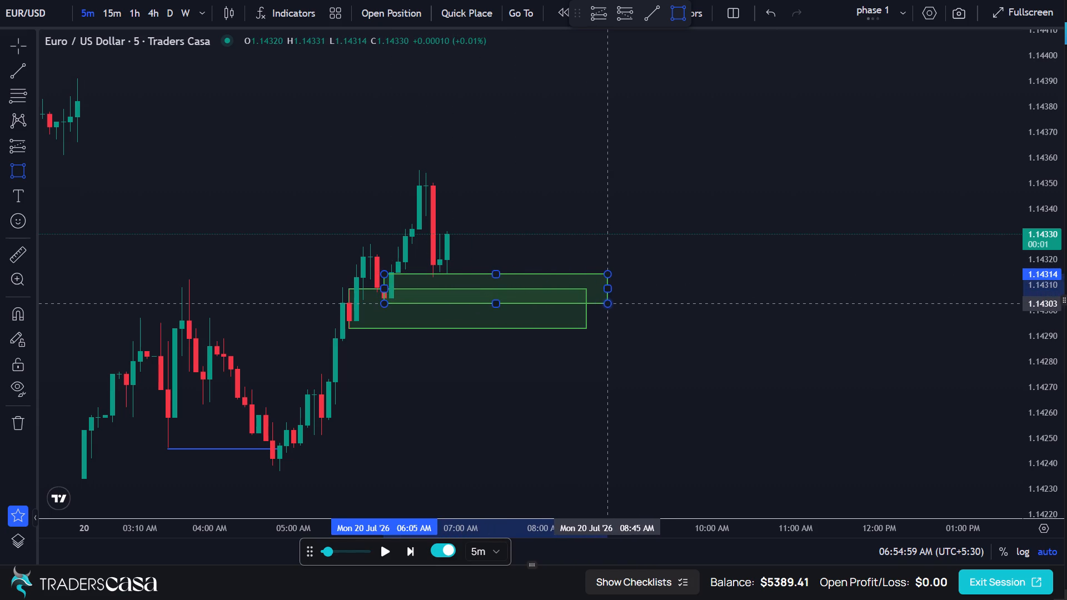
pyautogui.click(606, 304)
pyautogui.click(541, 220)
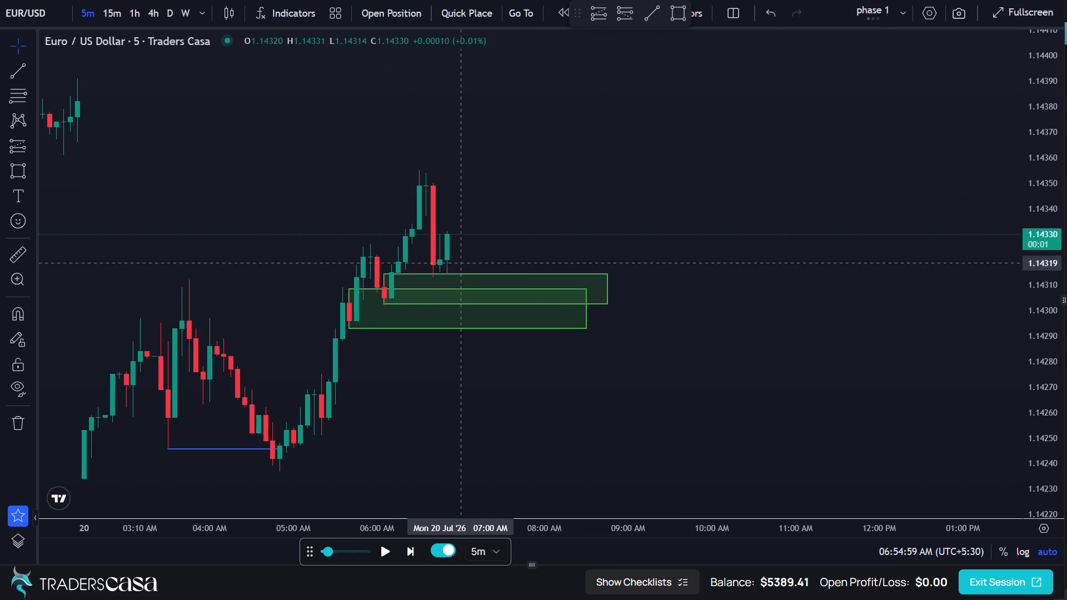
# Advance the replay in 5-minute candles to 07:29:59 AM on 20 July.
pyautogui.tripleClick(412, 552)
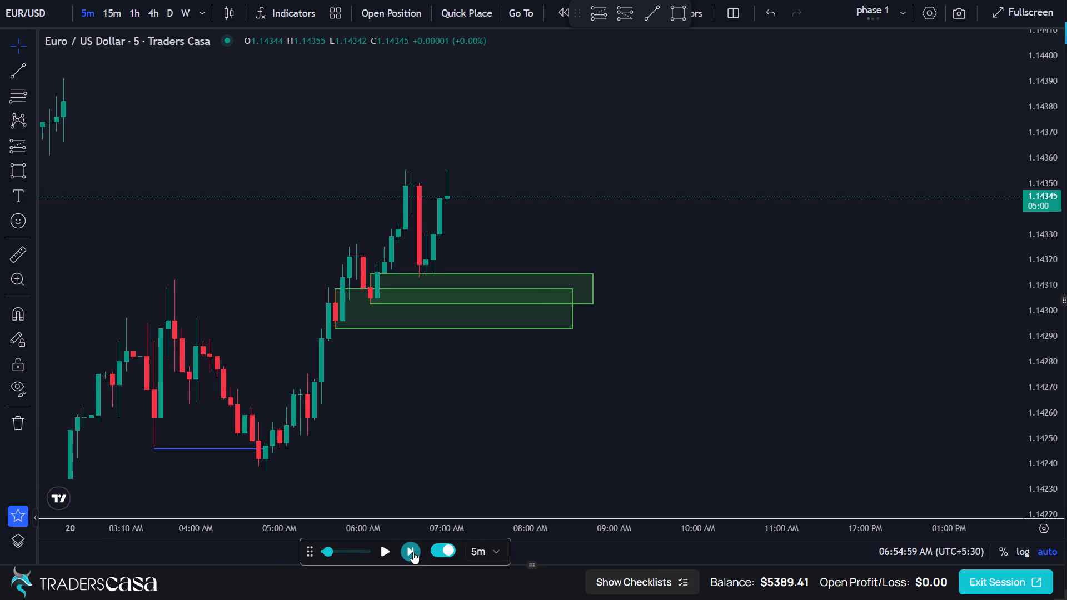
pyautogui.tripleClick(413, 552)
pyautogui.click(414, 550)
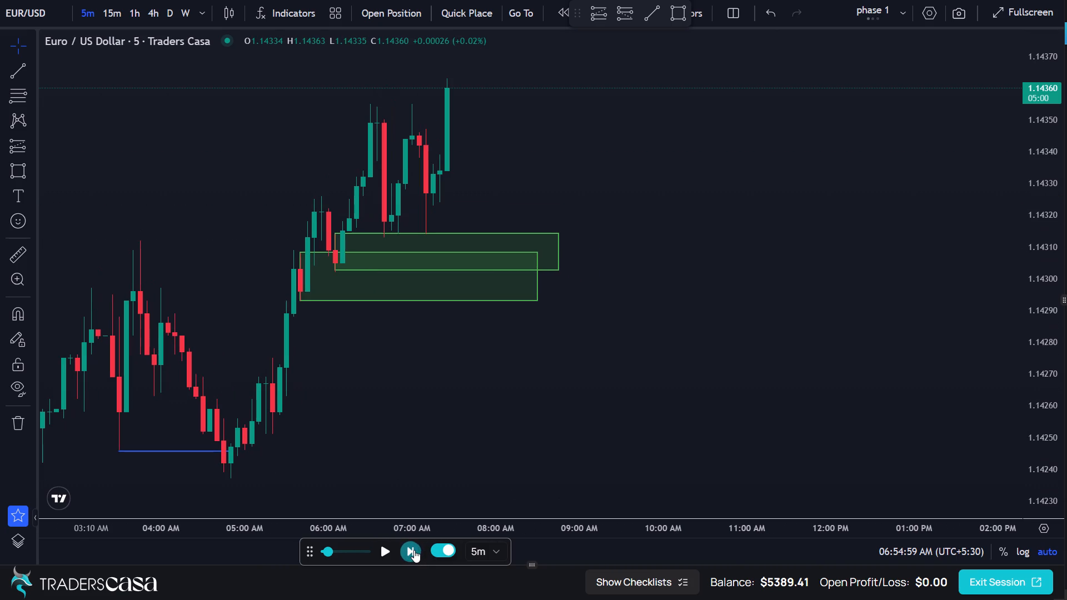
# Place a long position projection from the 06:50 AM candle with entry 1.14330, stop 1.14299 and target 1.14395, for a risk/reward ratio of 2.1.
pyautogui.scroll(2, 443, 223)
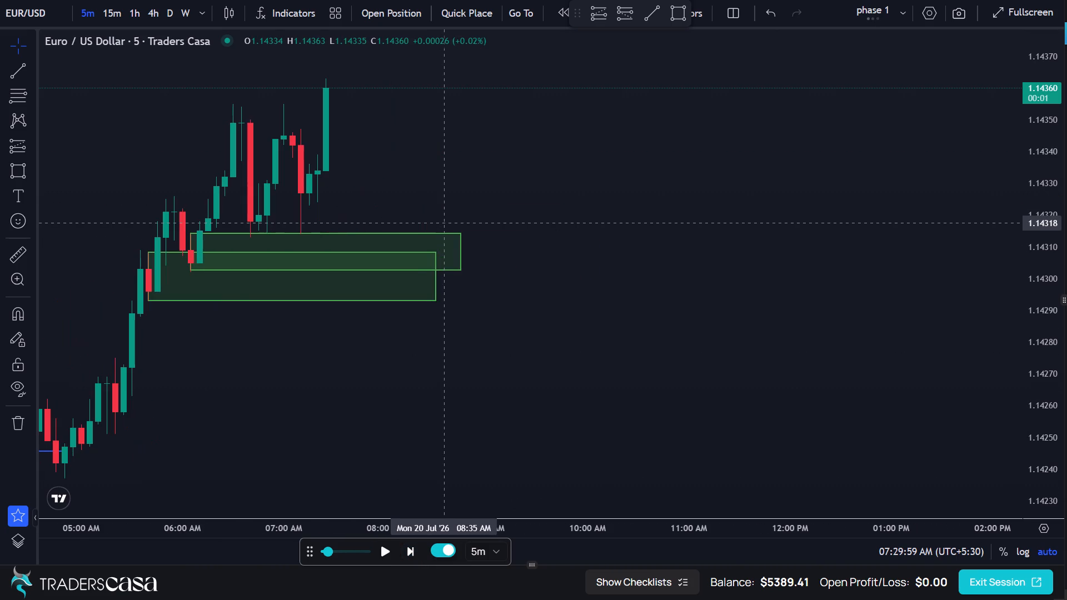
pyautogui.scroll(-2, 443, 223)
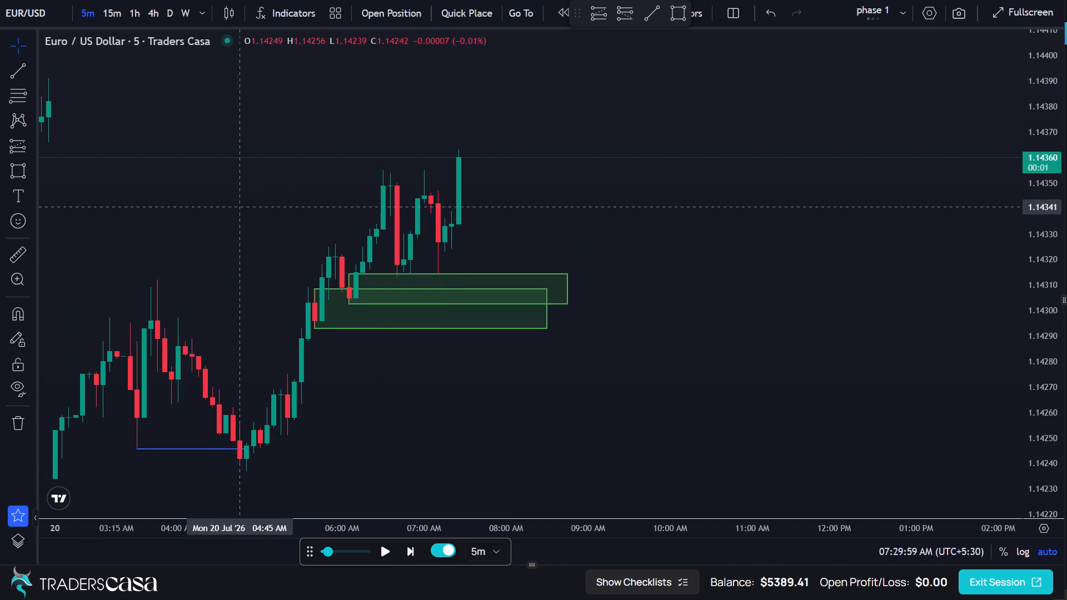
pyautogui.click(22, 141)
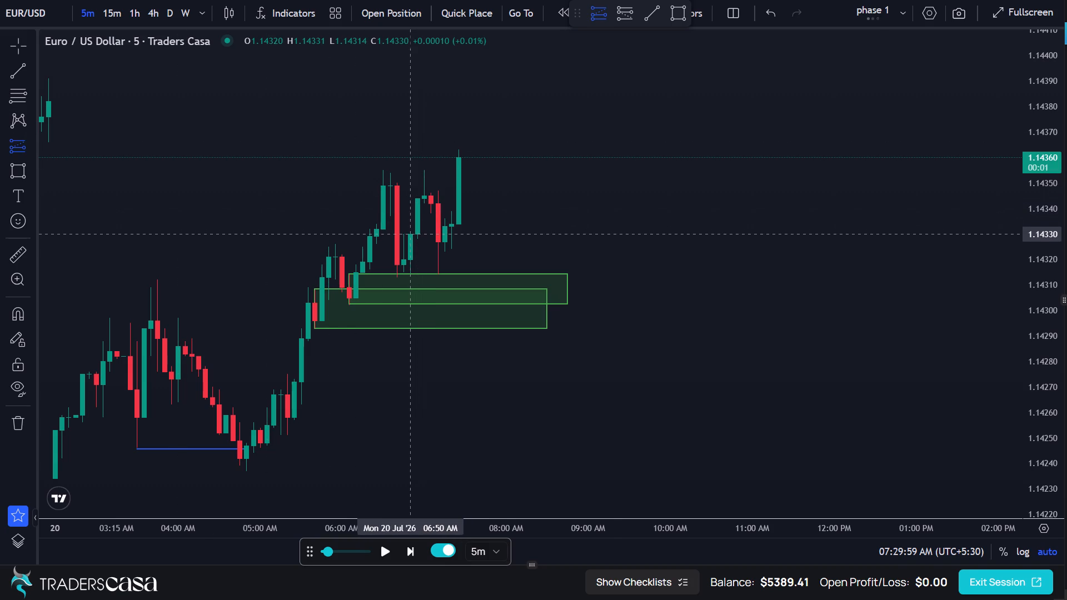
pyautogui.click(412, 235)
pyautogui.moveTo(408, 157); pyautogui.dragTo(418, 114)
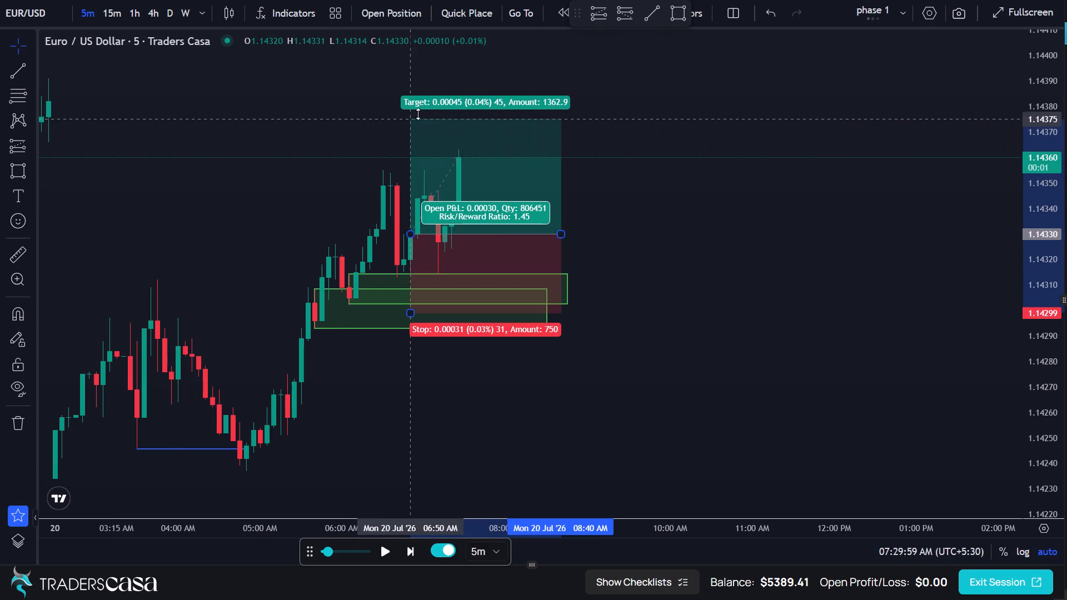
pyautogui.moveTo(418, 114); pyautogui.dragTo(427, 67)
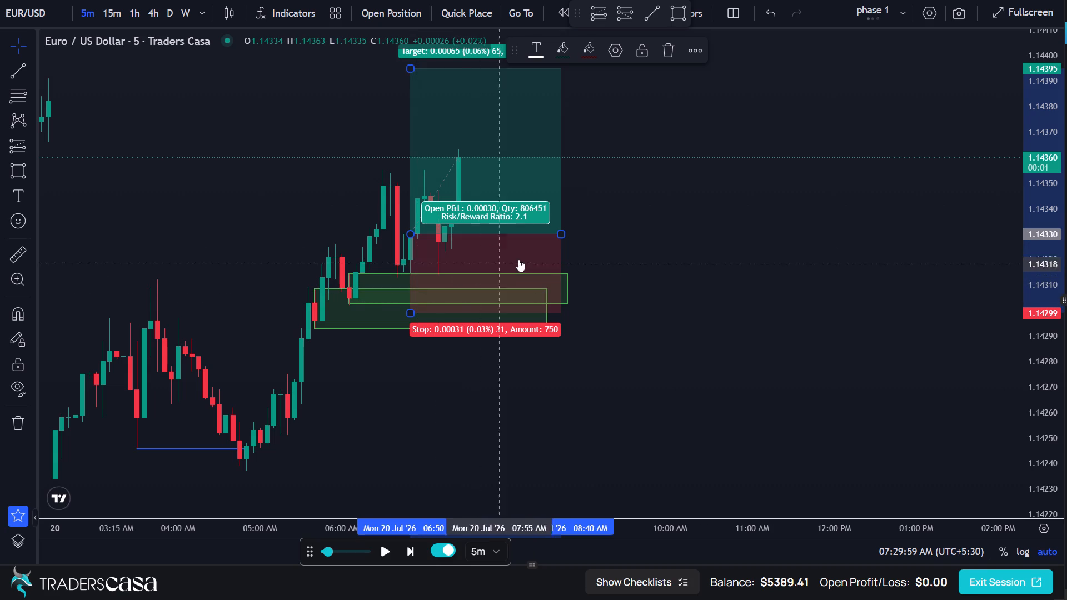
pyautogui.click(604, 225)
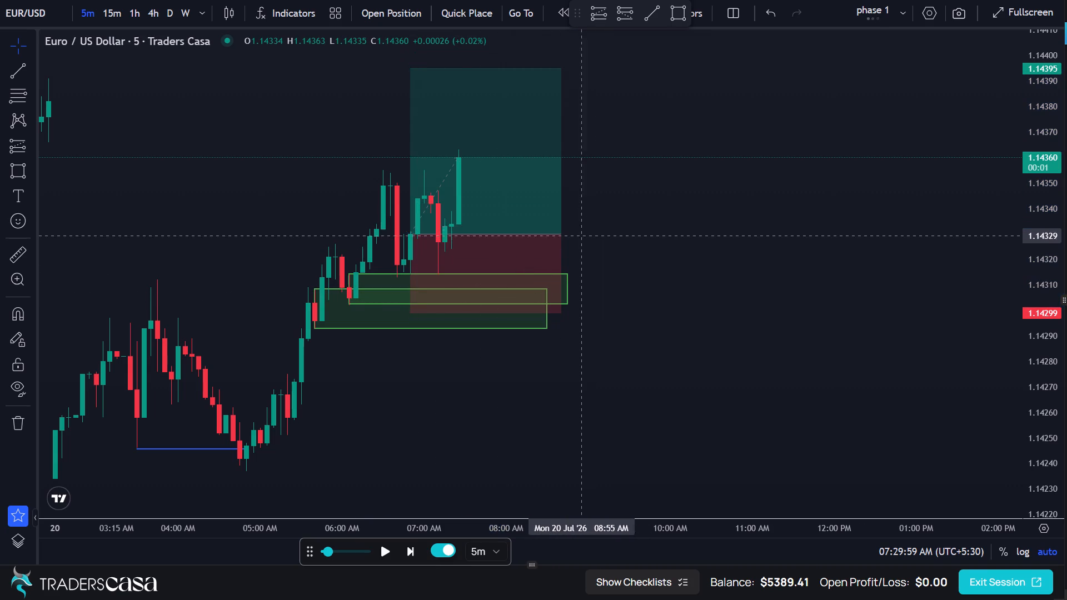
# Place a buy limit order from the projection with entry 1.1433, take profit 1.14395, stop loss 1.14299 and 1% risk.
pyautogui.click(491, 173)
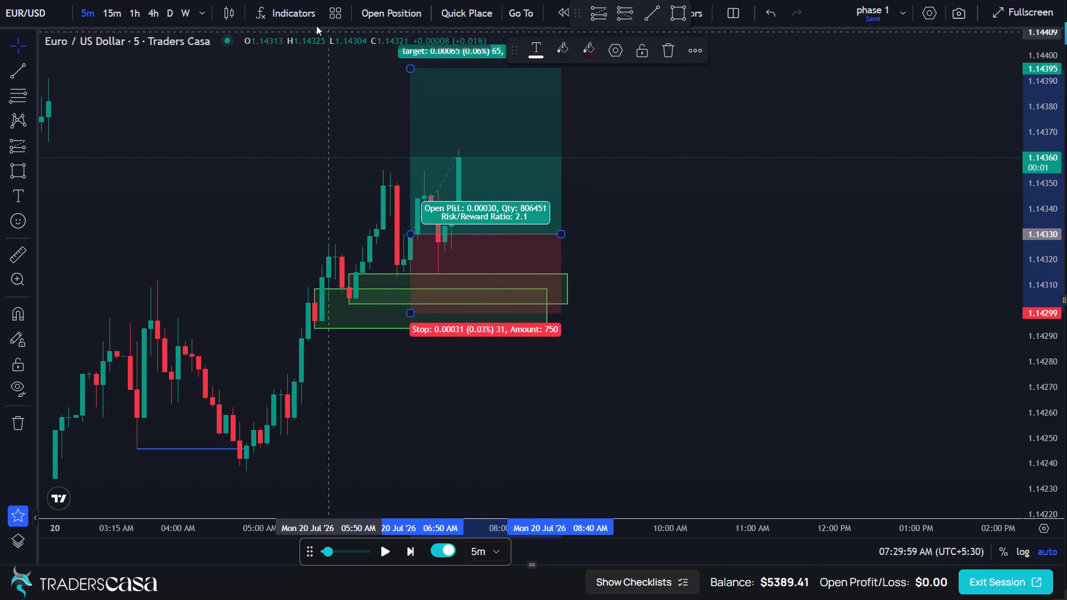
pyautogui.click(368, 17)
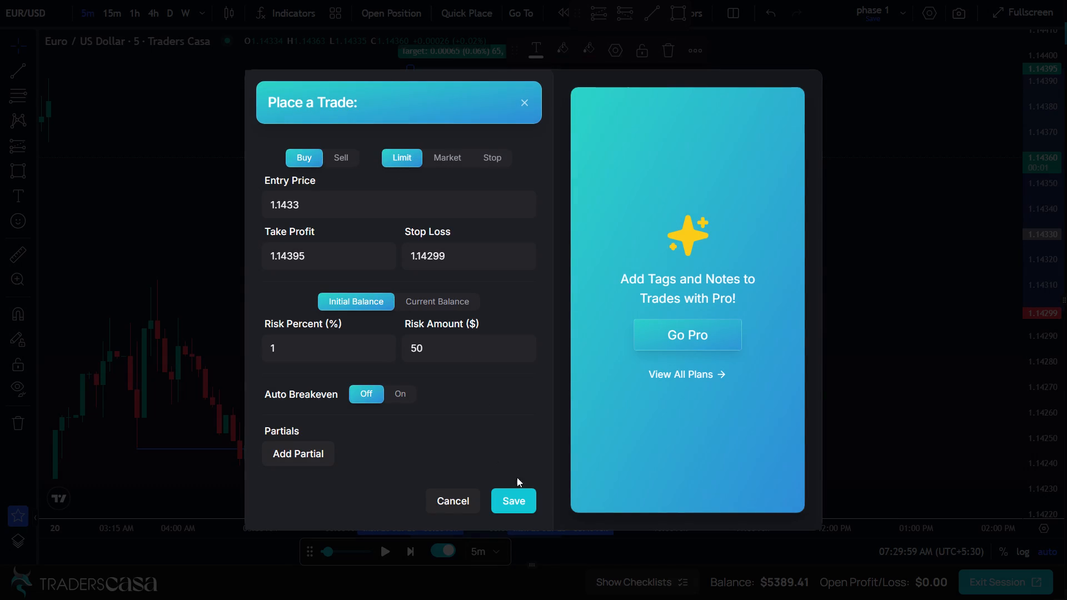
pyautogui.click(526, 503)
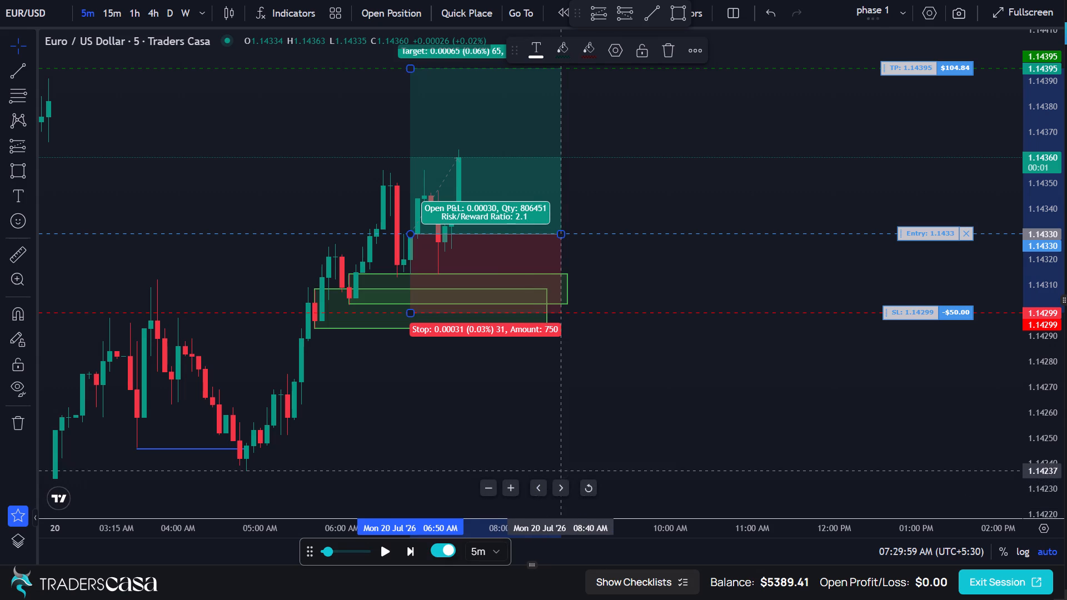
# Advance the replay in 5-minute candles to 08:14:59 AM on 20 July.
pyautogui.click(402, 547)
pyautogui.tripleClick(402, 547)
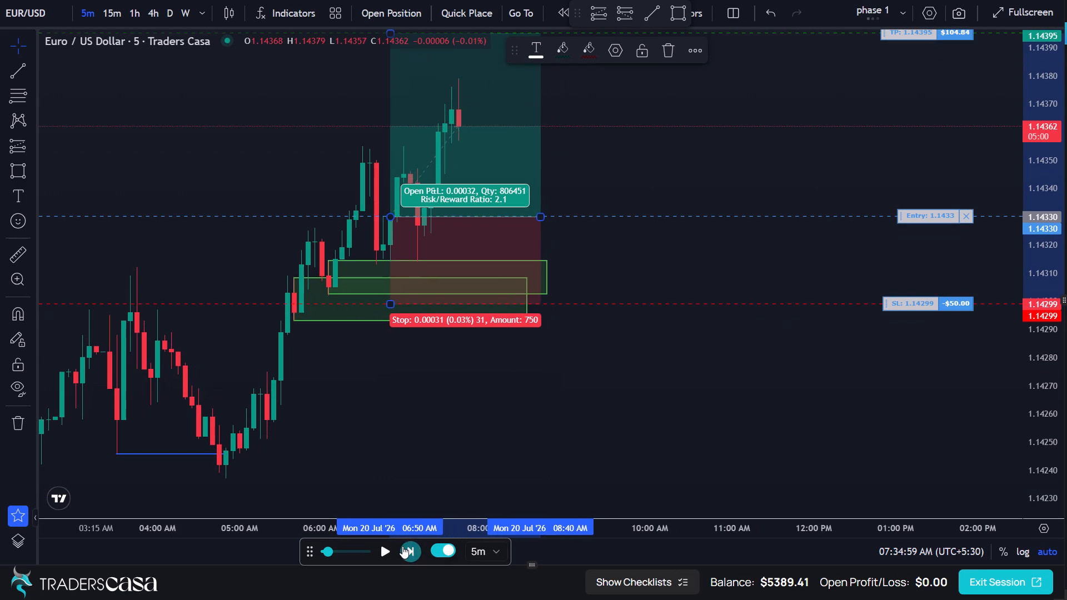
pyautogui.doubleClick(402, 546)
pyautogui.moveTo(446, 434); pyautogui.dragTo(470, 502)
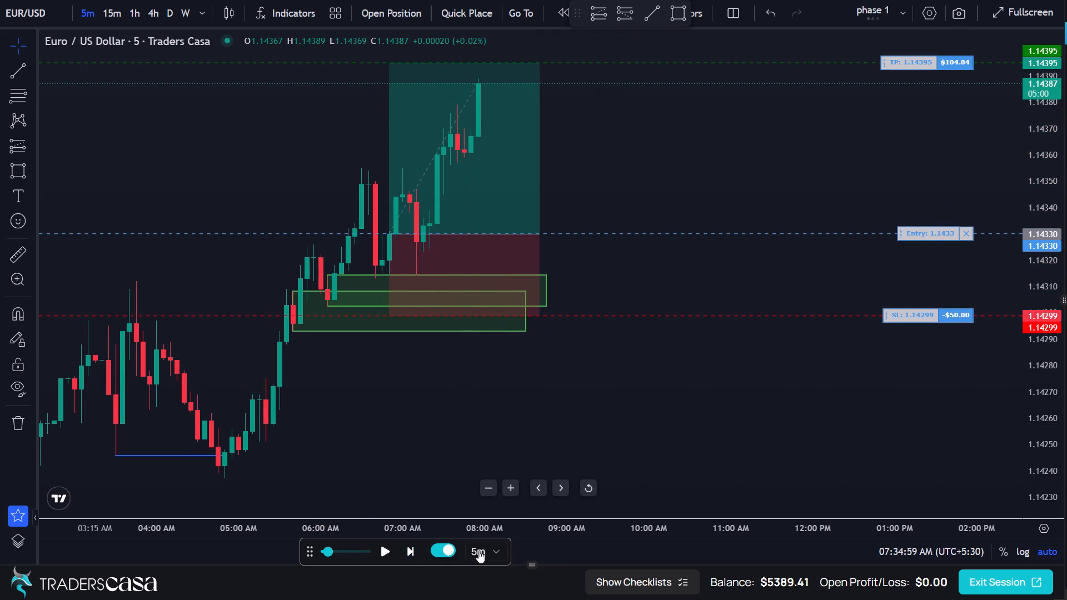
pyautogui.click(409, 554)
pyautogui.click(409, 554)
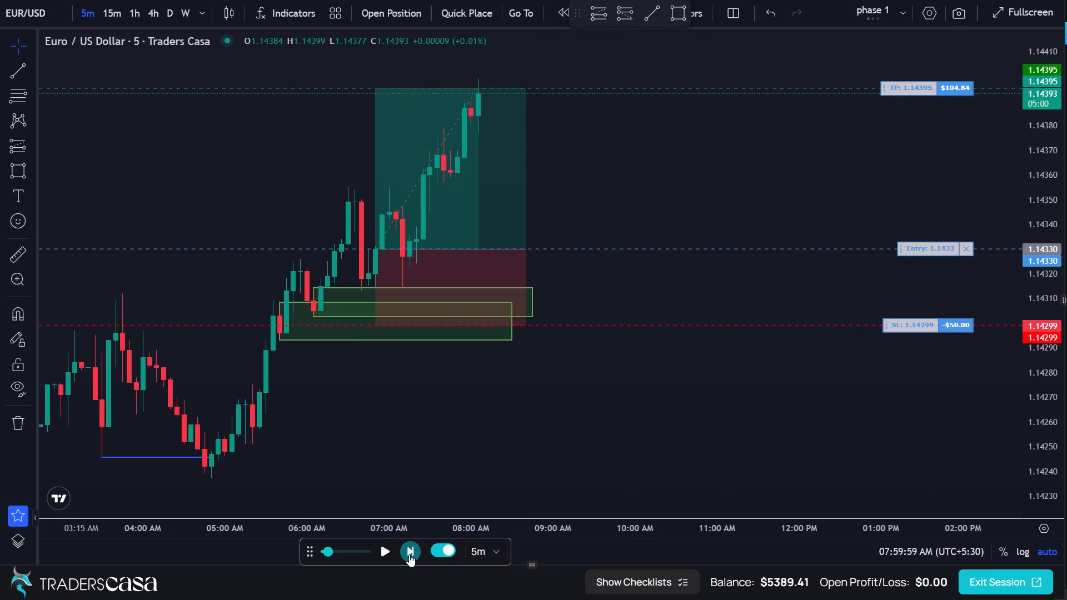
pyautogui.click(409, 554)
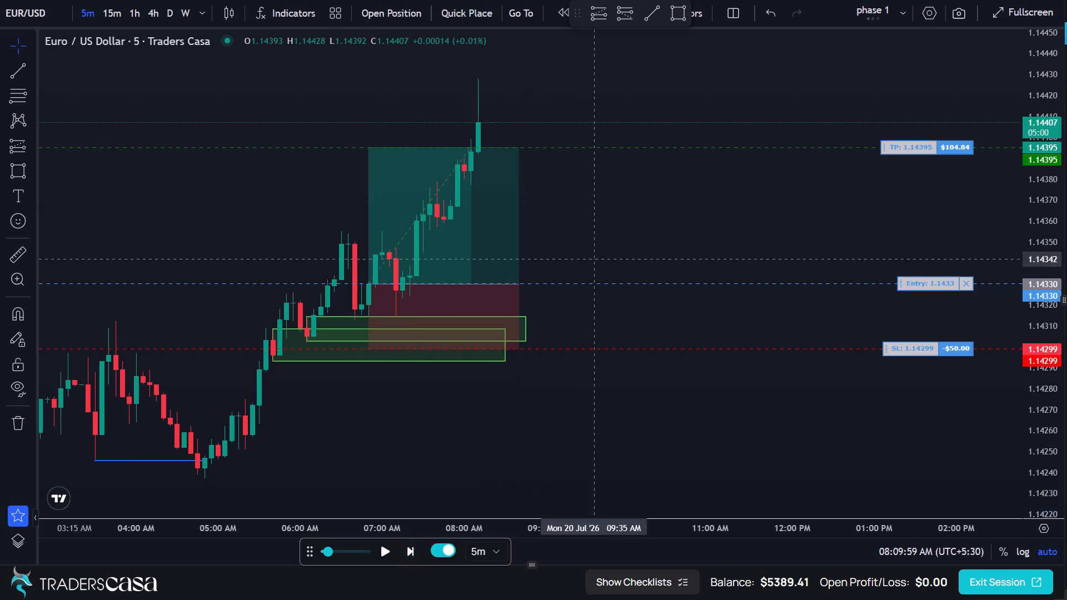
pyautogui.click(532, 251)
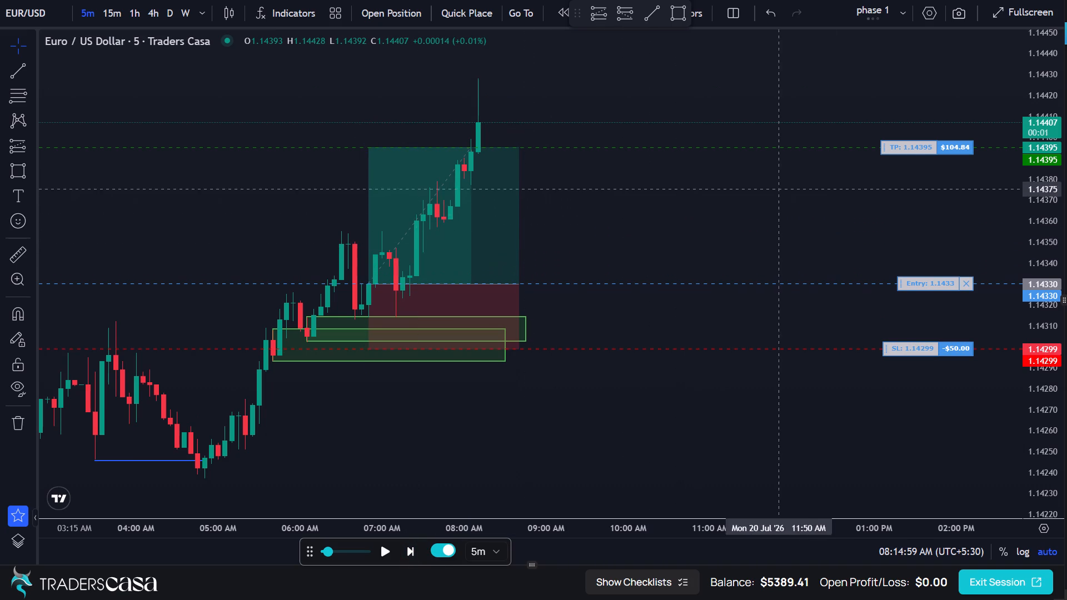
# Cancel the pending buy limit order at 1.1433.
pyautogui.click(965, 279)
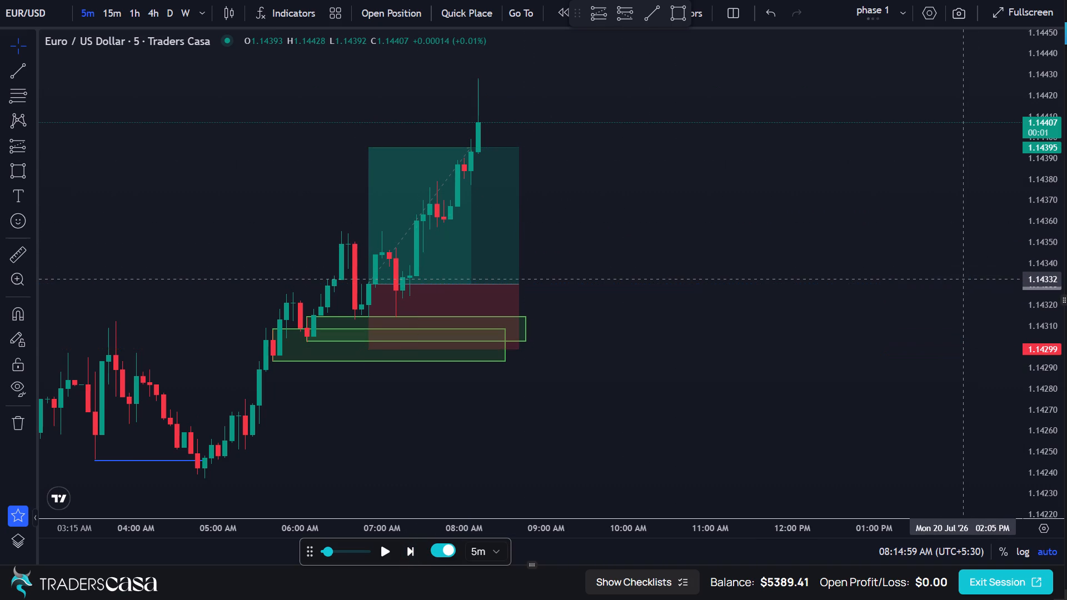
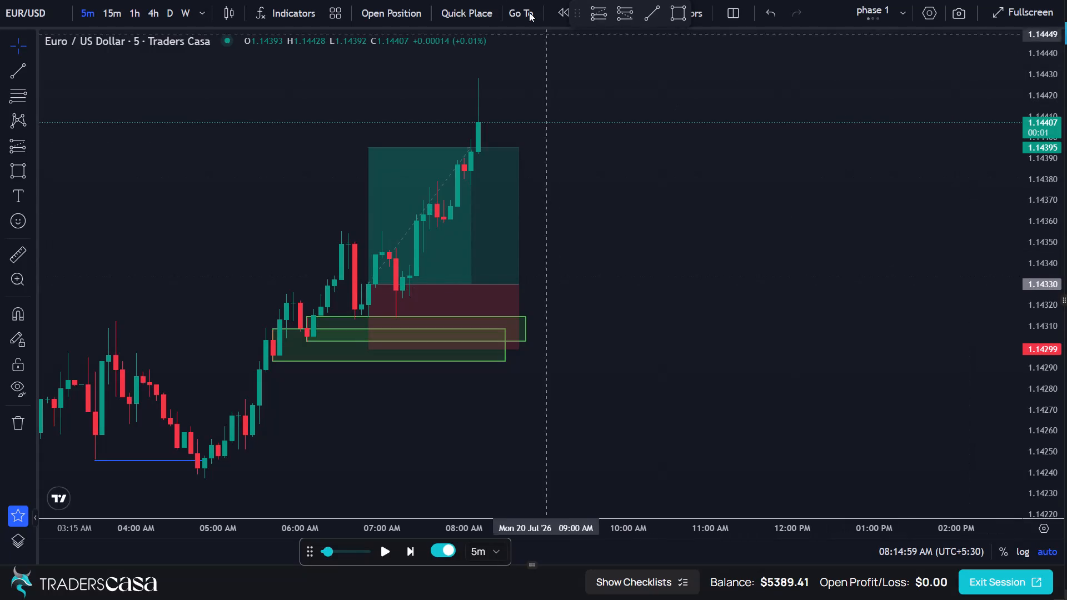
# Exit the full-screen view of the backtest session.
pyautogui.click(521, 52)
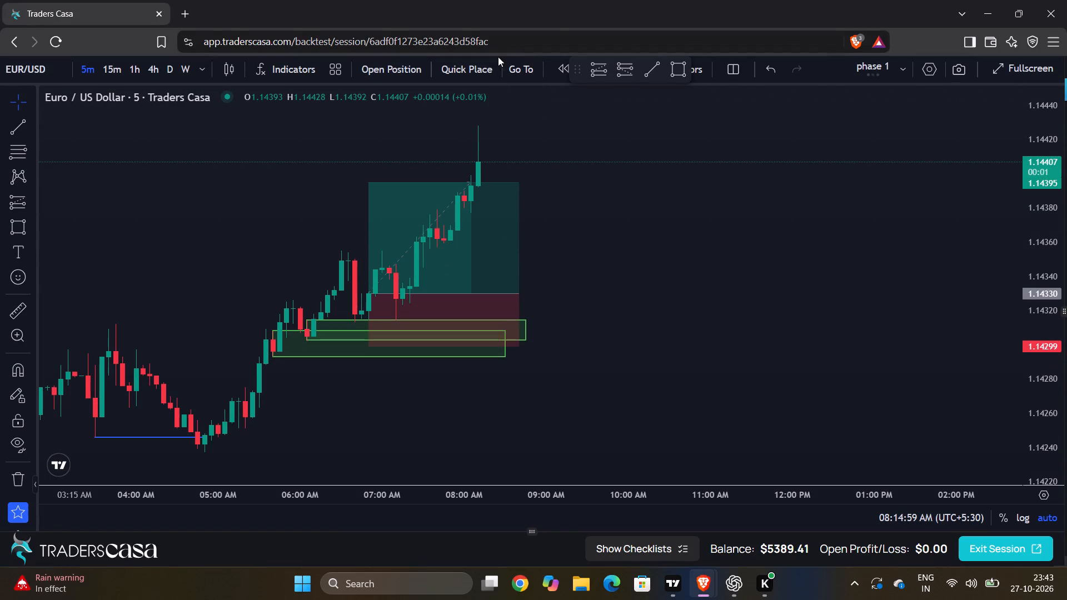